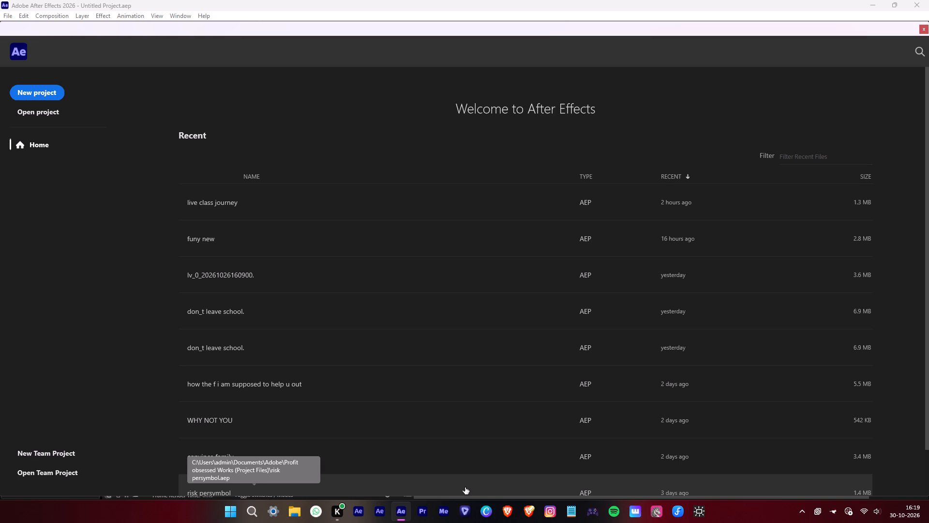
Open the recent project "live class journey".
scroll(465, 487, "up", 1)
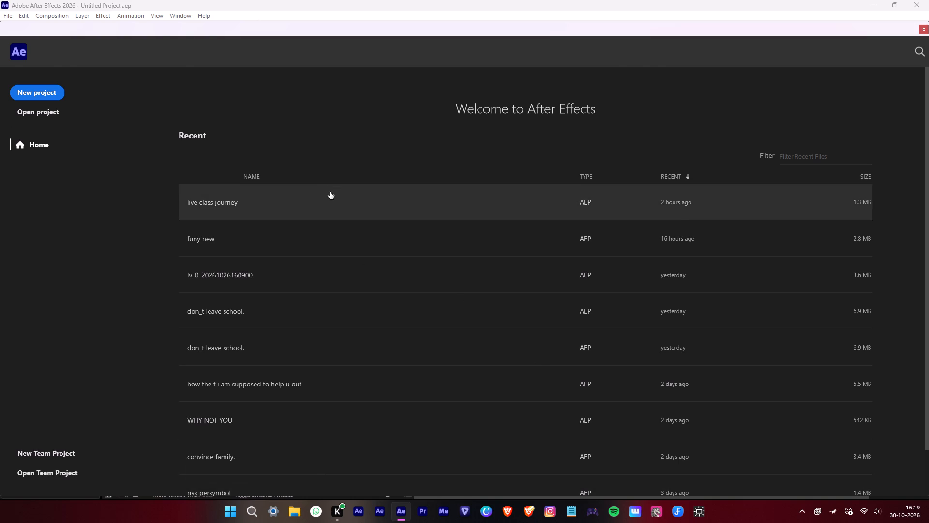
left_click(330, 192)
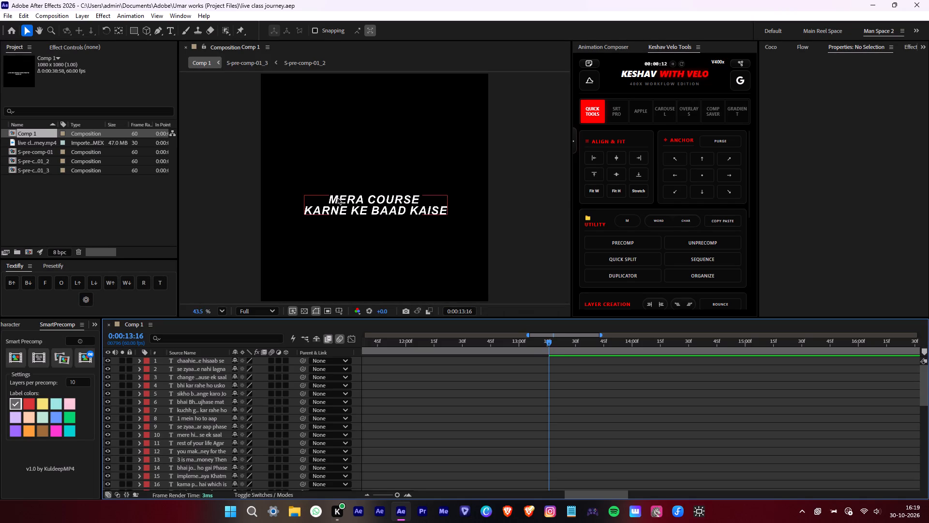
Scrub and play through Comp 1 to examine how the subtitle layers line up with the audio waveform.
scroll(487, 401, "down", 17, "alt")
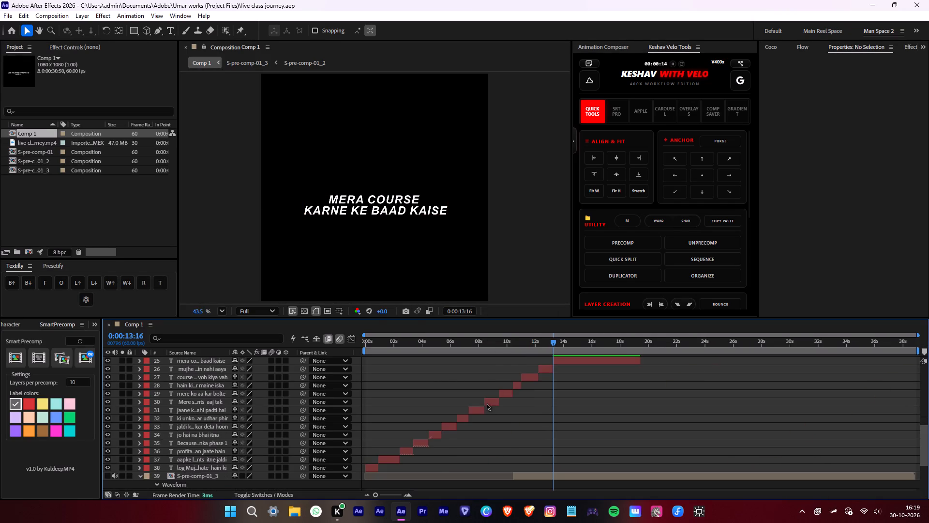
scroll(543, 407, "up", 8)
scroll(545, 407, "down", 4, "alt")
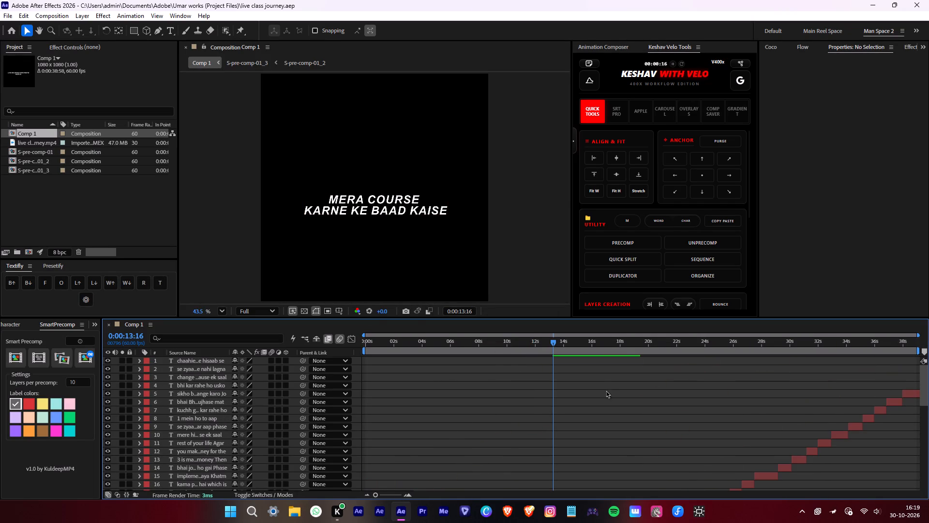
left_click_drag(554, 343, 681, 341)
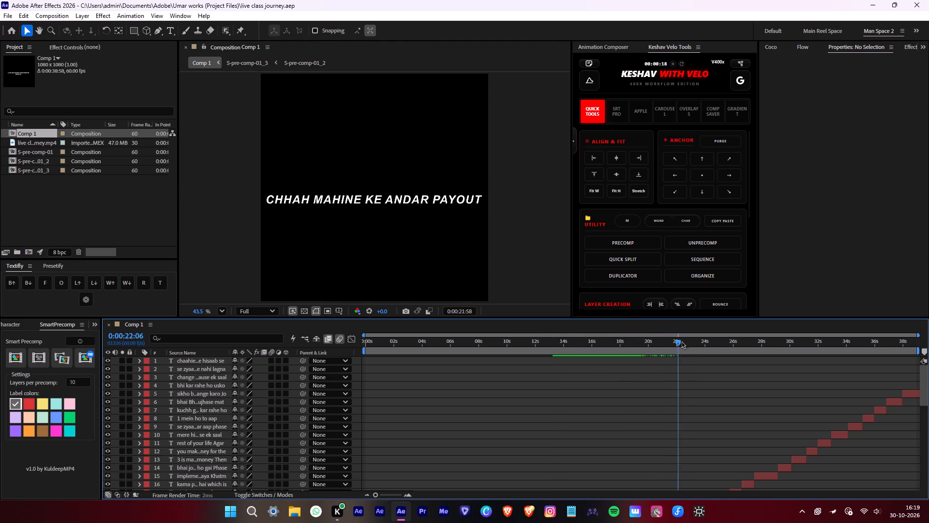
left_click_drag(681, 341, 884, 344)
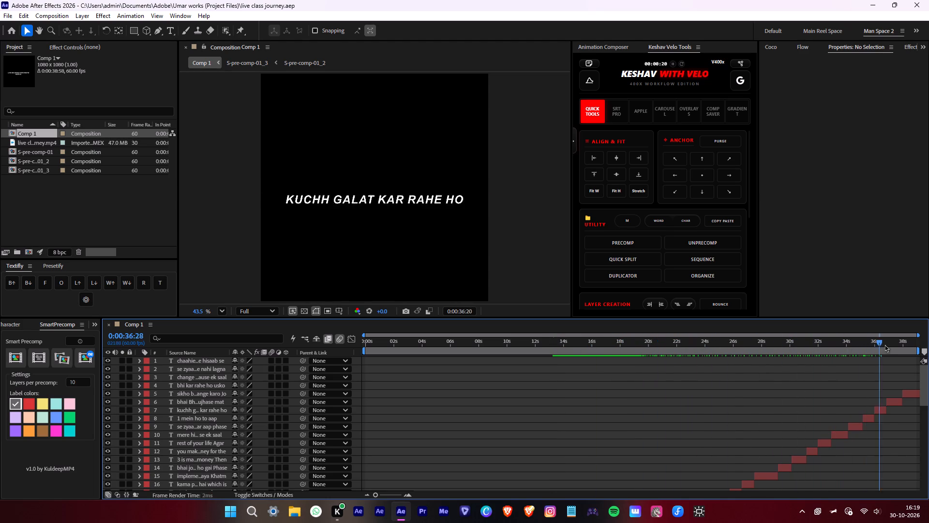
left_click_drag(884, 344, 542, 382)
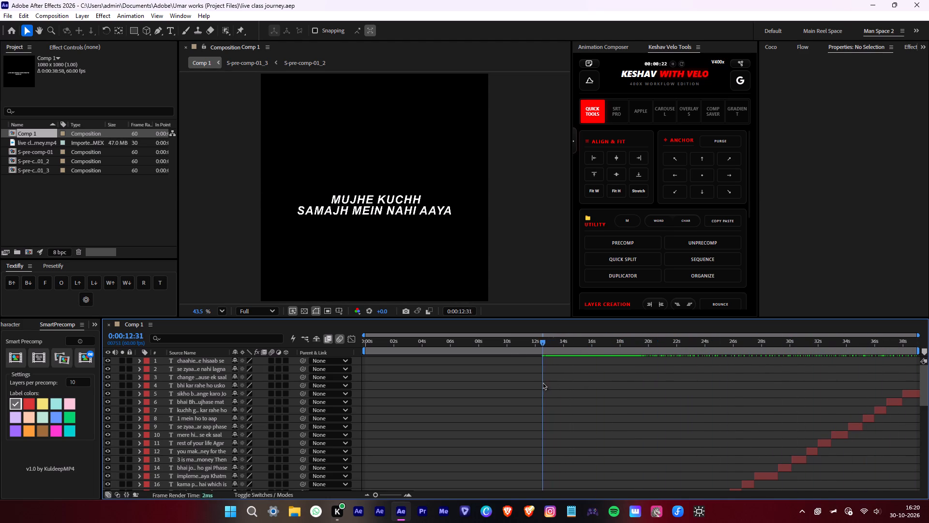
left_click_drag(542, 382, 539, 382)
scroll(539, 383, "down", 5)
left_click(10, 28)
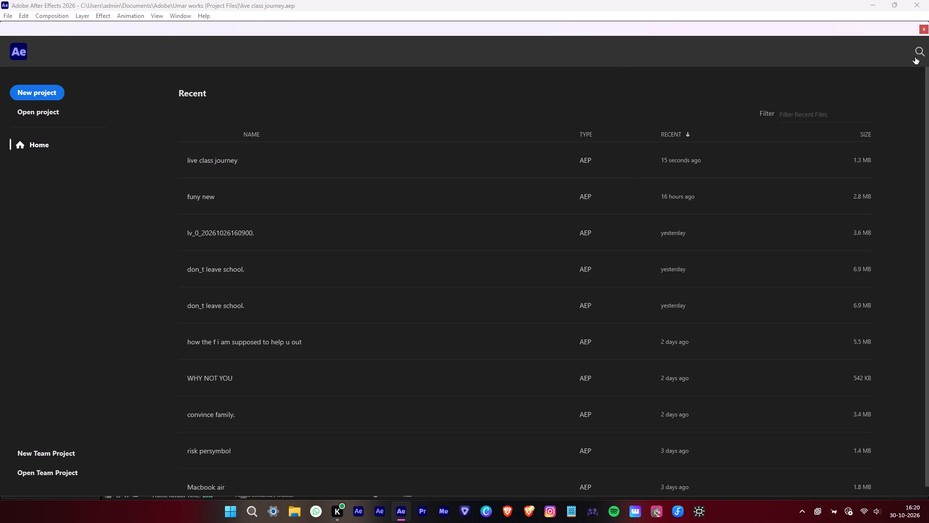
left_click(928, 32)
scroll(613, 446, "down", 1)
scroll(561, 442, "up", 2, "alt")
left_click(546, 448)
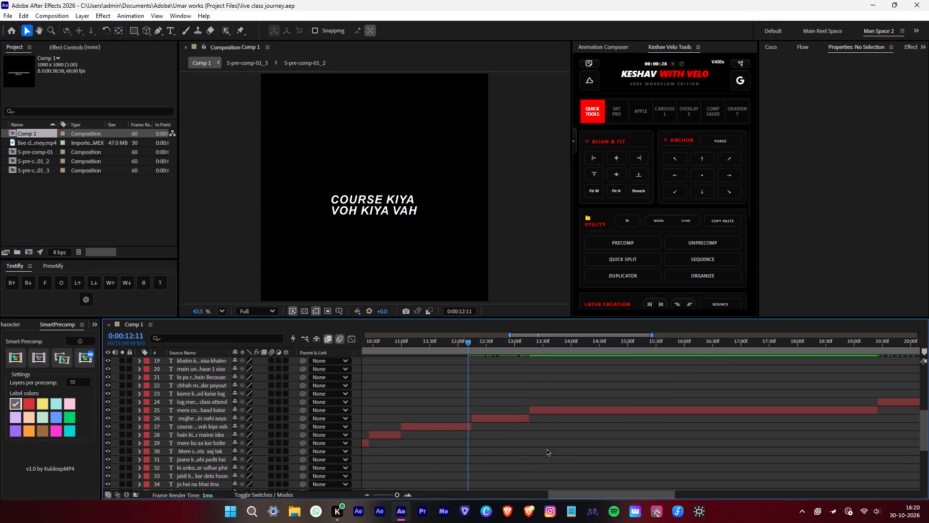
key("space")
middle_click_drag(588, 448, 511, 435)
scroll(509, 435, "down", 4)
key("space")
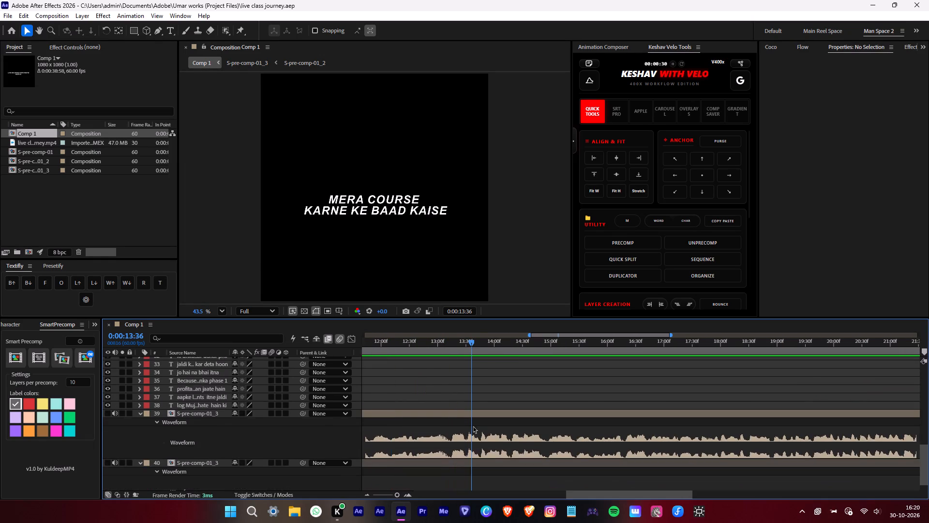
Split the "mera course karne ke baad kaise" text layer at 0:00:14:31, matching the speech, and delete the part after it.
scroll(473, 426, "up", 2)
scroll(477, 370, "up", 2)
left_click(469, 395)
key("i")
key("space")
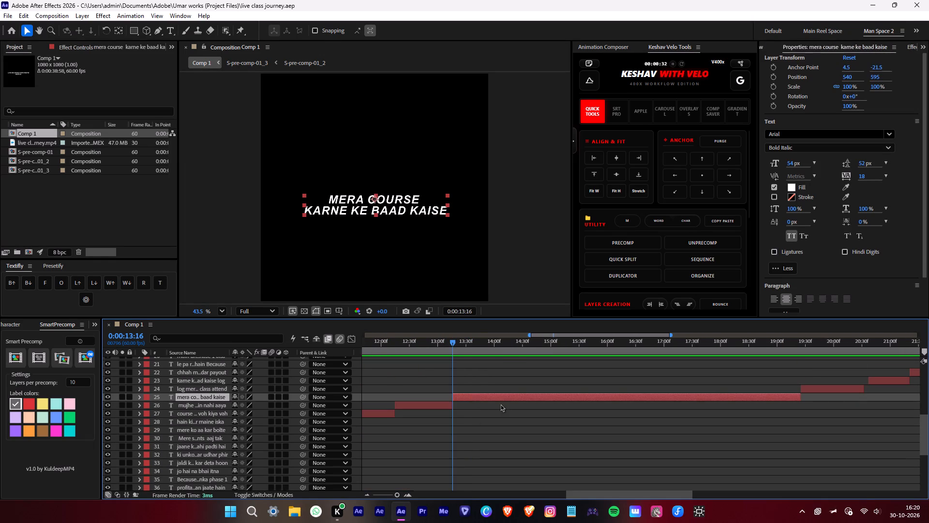
scroll(502, 404, "down", 7)
key("space")
scroll(520, 388, "up", 1, "alt")
key("space")
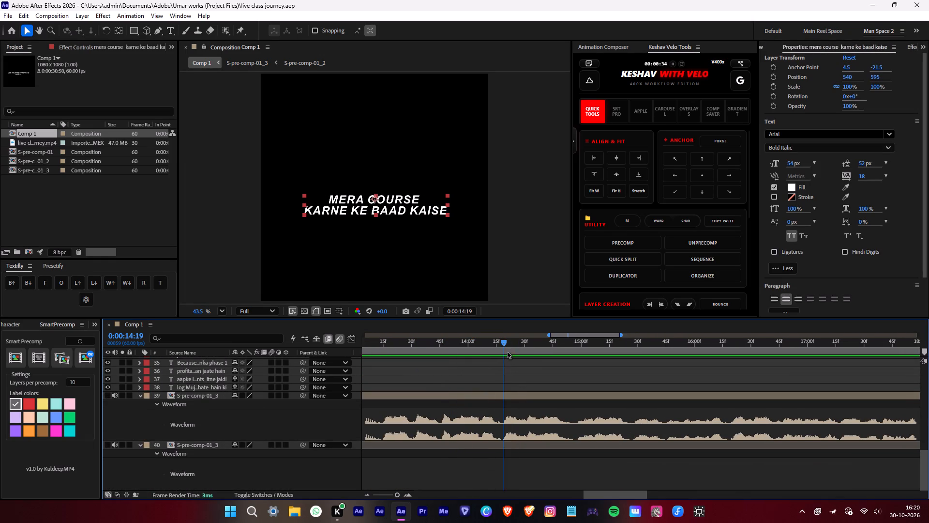
left_click_drag(519, 345, 525, 345)
key("space")
left_click(525, 345)
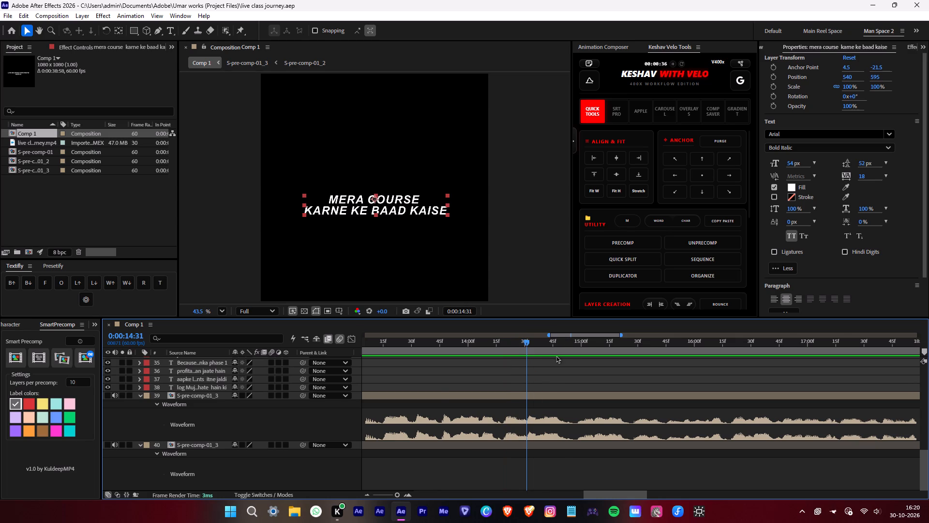
scroll(556, 355, "down", 2, "alt")
scroll(602, 375, "up", 5)
key("alt+d")
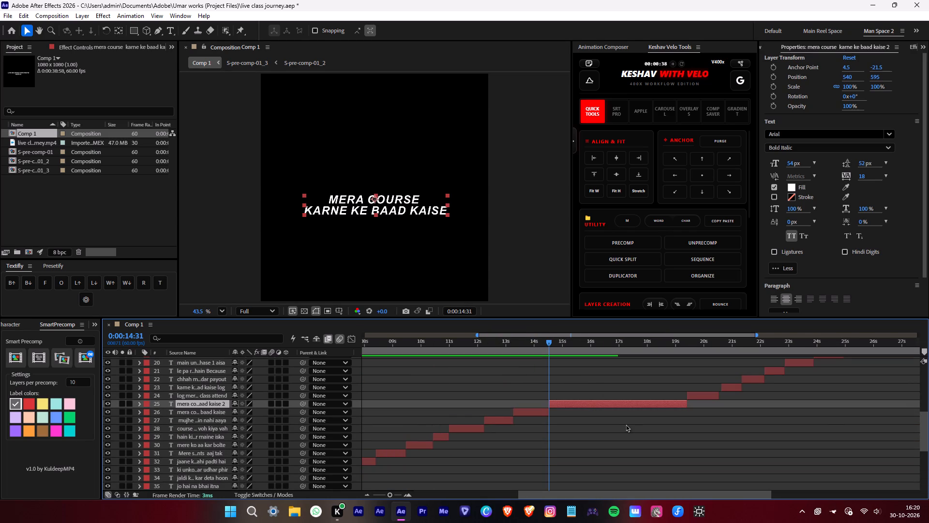
key("Delete")
Extend the start of the "log mera live class attend" text layer back to 0:00:14:31, meeting the previous subtitle's end.
left_click_drag(686, 394, 549, 419)
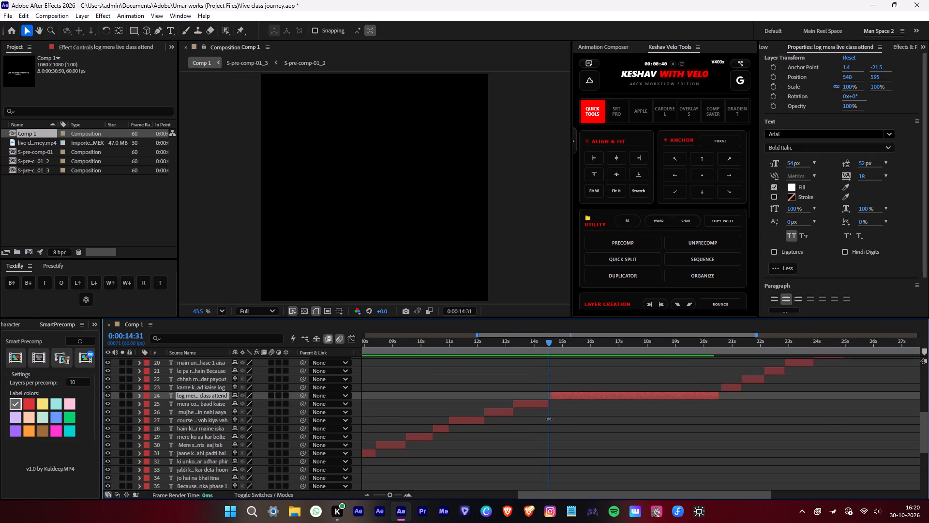
left_click_drag(549, 419, 547, 418)
Break the subtitle "LOG MERA LIVE CLASS ATTEND" into two lines, with "LIVE CLASS ATTEND" on the second line.
scroll(614, 426, "up", 1, "alt")
key("space")
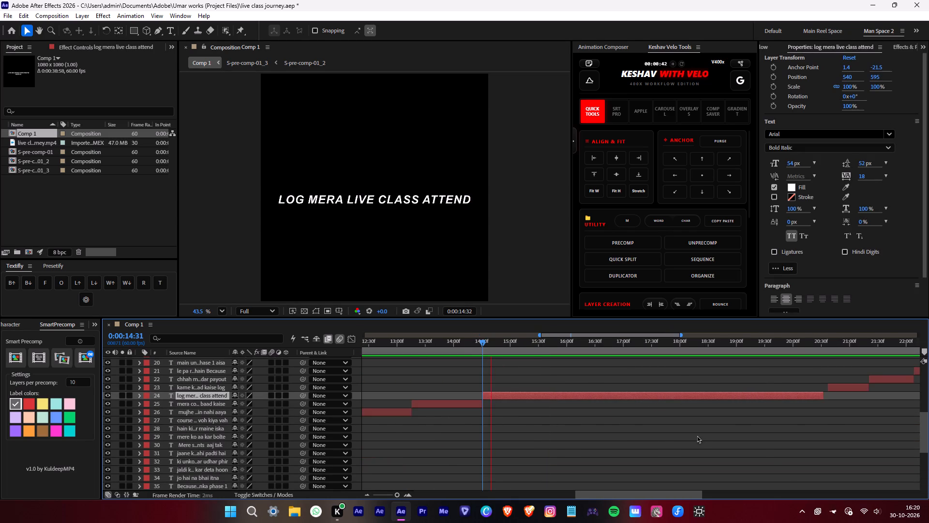
middle_click_drag(637, 434, 465, 435)
key("space")
double_click(377, 200)
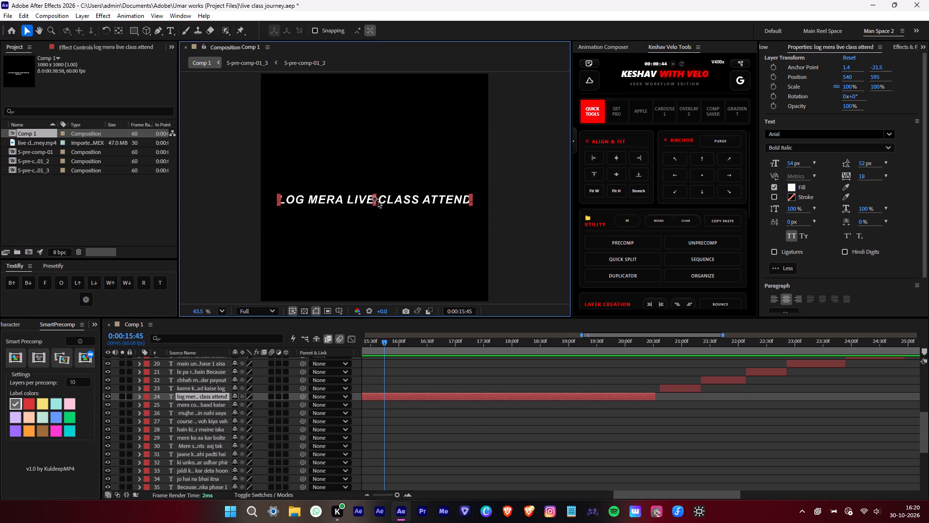
left_click(377, 200)
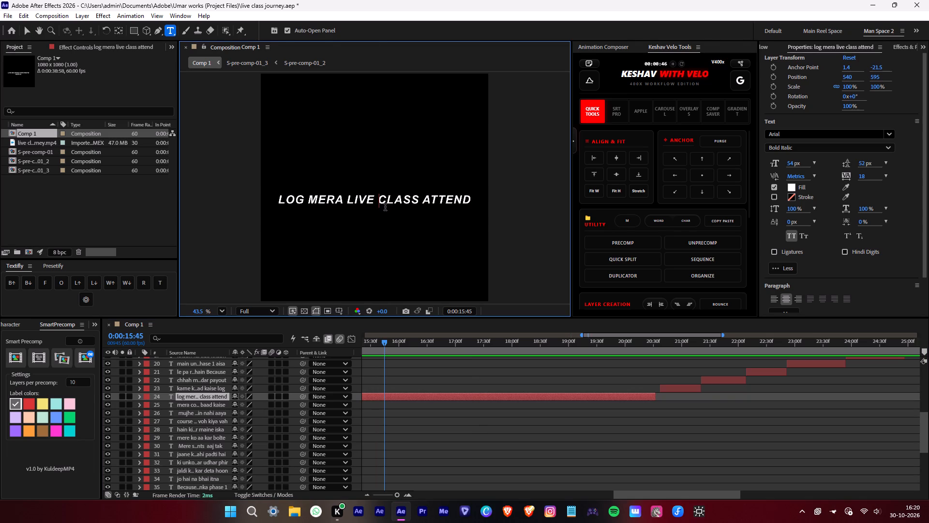
left_click(347, 204)
key("Return")
left_click(436, 398)
Check the speech and split the "log mera live class attend" layer at 0:00:15:45, deleting the part after it.
key("space")
scroll(463, 404, "down", 2)
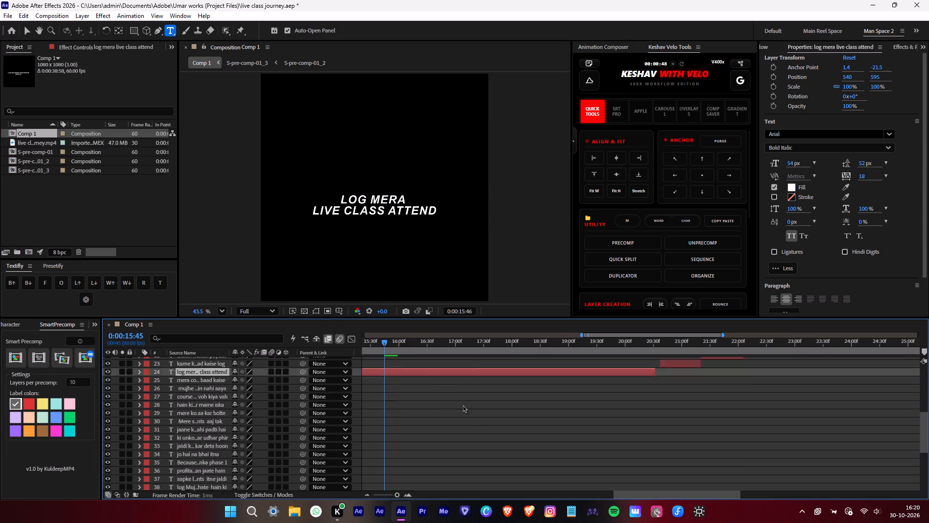
scroll(463, 405, "down", 7)
key("space")
left_click_drag(417, 345, 382, 344)
key("space")
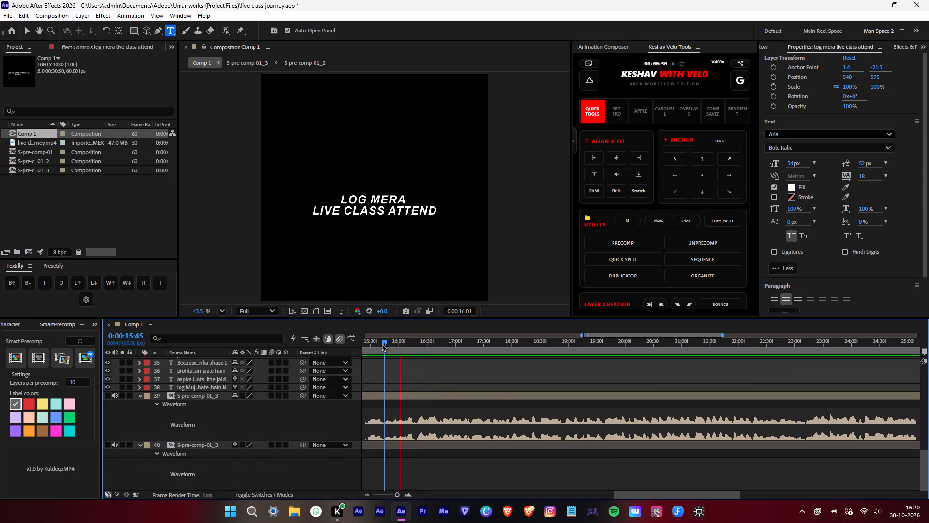
left_click(382, 344)
scroll(499, 396, "up", 3)
key("alt+d")
key("Delete")
Extend the start of the "karne ke baad kaise log" text layer back to 0:00:15:45.
scroll(542, 409, "up", 1)
left_click_drag(659, 364, 385, 384)
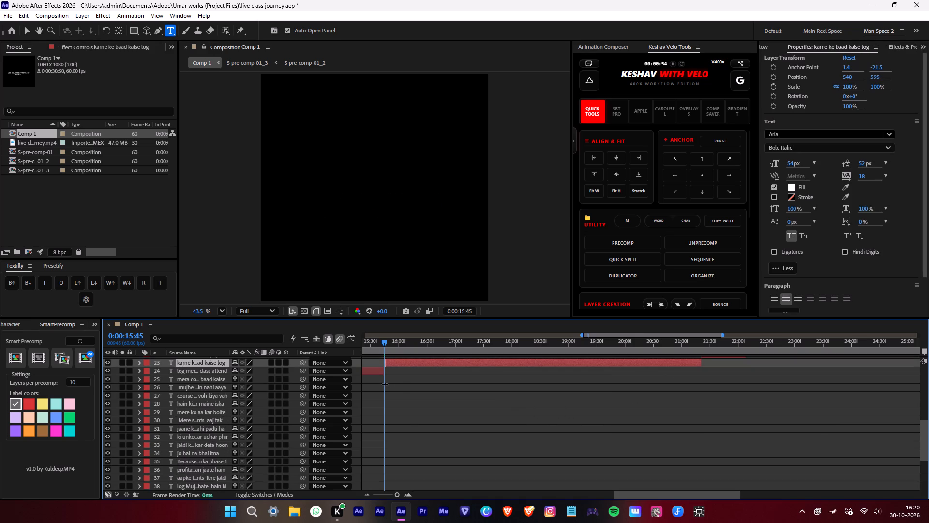
left_click_drag(385, 384, 384, 380)
Find where the phrase ends in the audio, split "karne ke baad kaise log" at 0:00:16:44 and delete the remainder.
key("space")
scroll(540, 395, "down", 8)
key("space")
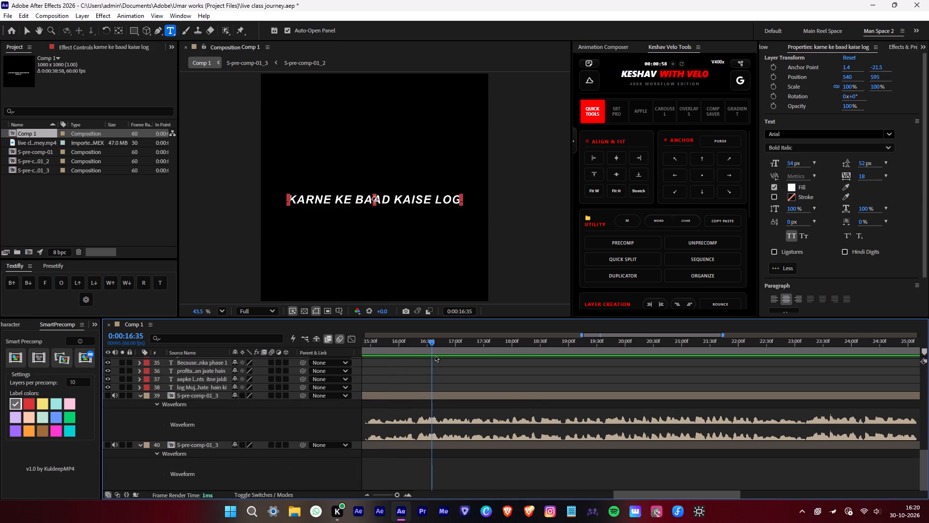
left_click_drag(434, 348, 440, 348)
key("space")
left_click(440, 348)
scroll(479, 363, "up", 7)
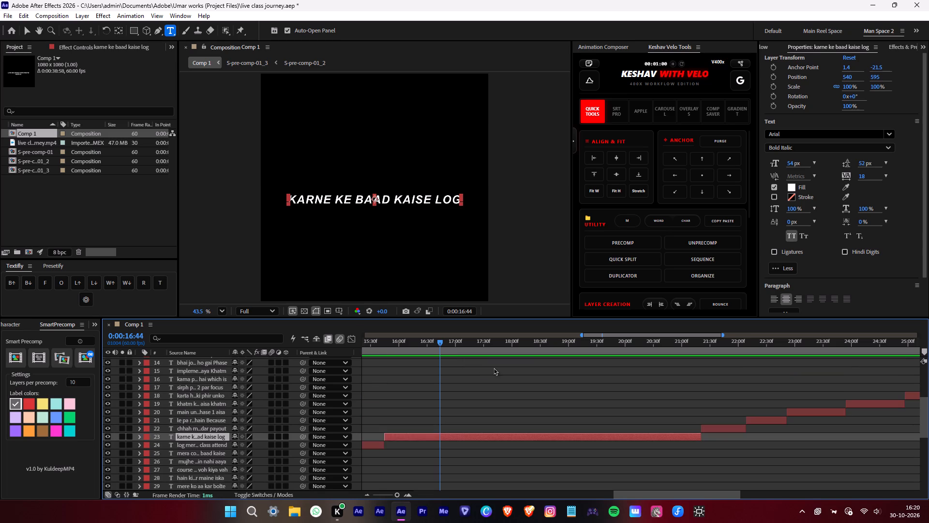
key("alt+d")
key("Delete")
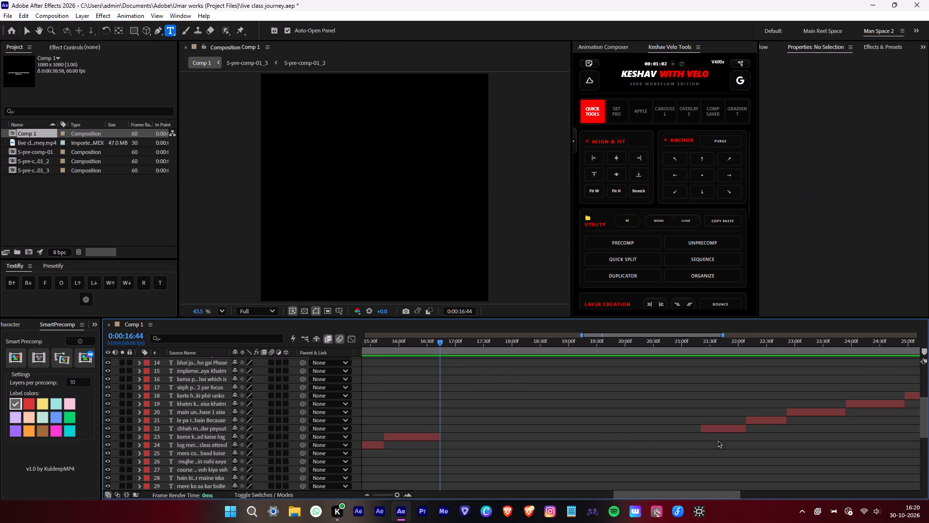
Extend the start of the "chhah mahine ke andar payout" text layer back to 0:00:16:44.
left_click_drag(699, 430, 438, 444)
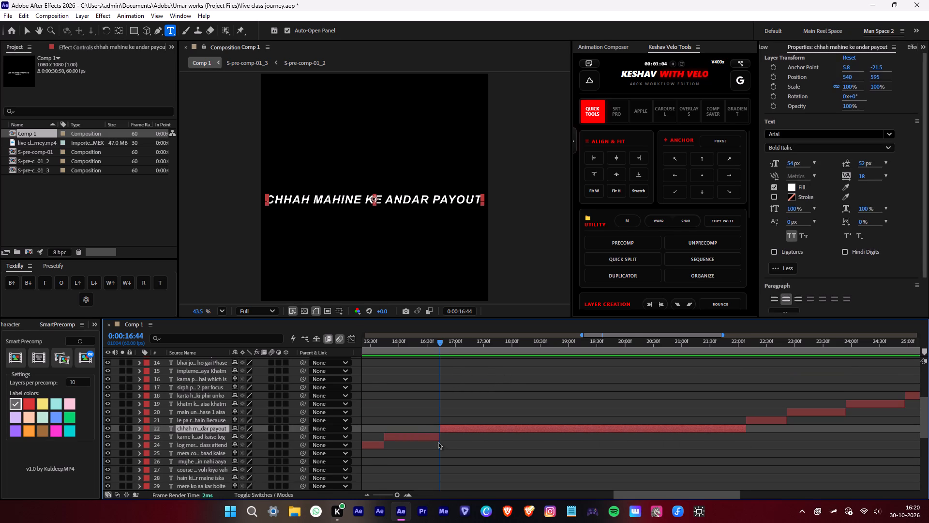
Replace "CHHAH" with "6" in the payout subtitle and break it into two lines after "6 MAHINE KE".
scroll(438, 442, "up", 2, "alt")
left_click_drag(312, 196, 250, 200)
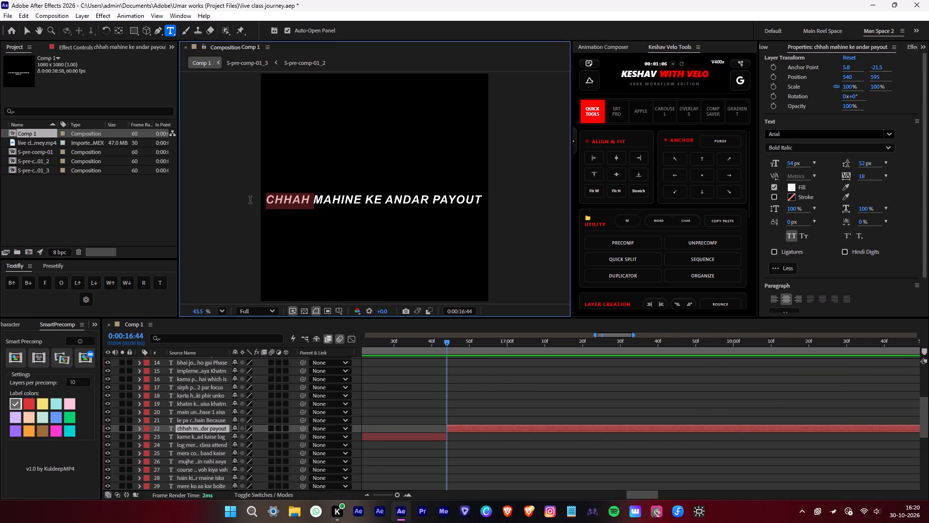
key("6")
key("space")
left_click(366, 200)
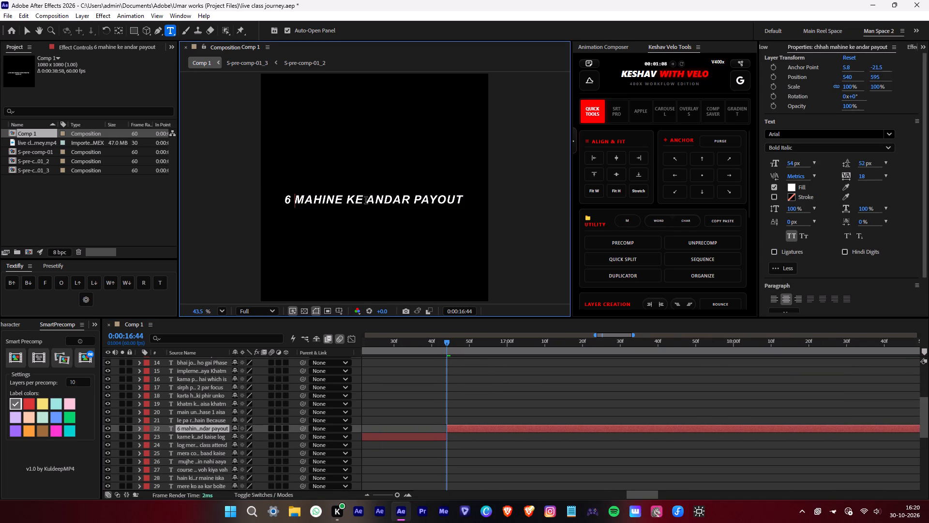
key("Return")
left_click(497, 429)
Play to the end of the spoken phrase, split the "6 mahine ke andar payout" layer at 0:00:17:29 and delete the remainder.
key("space")
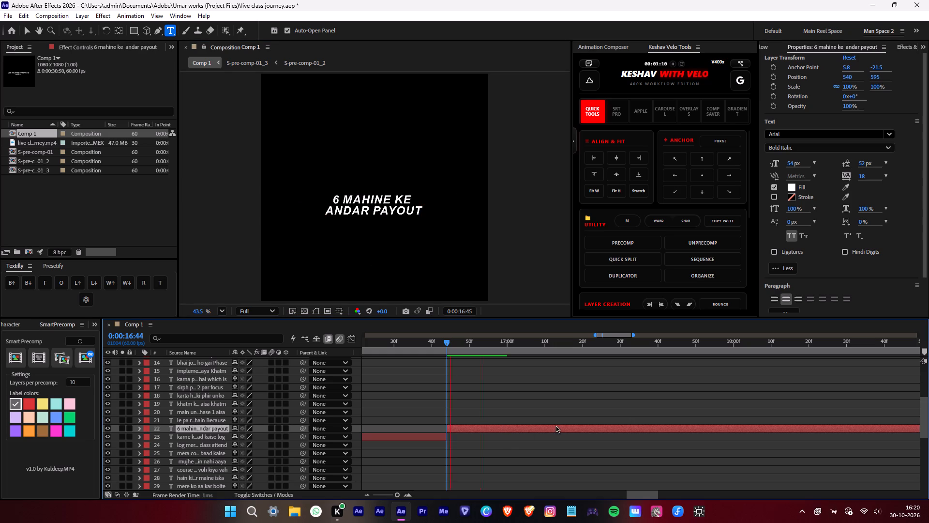
scroll(556, 425, "down", 7)
key("space")
left_click_drag(602, 344, 615, 345)
key("space")
left_click(616, 345)
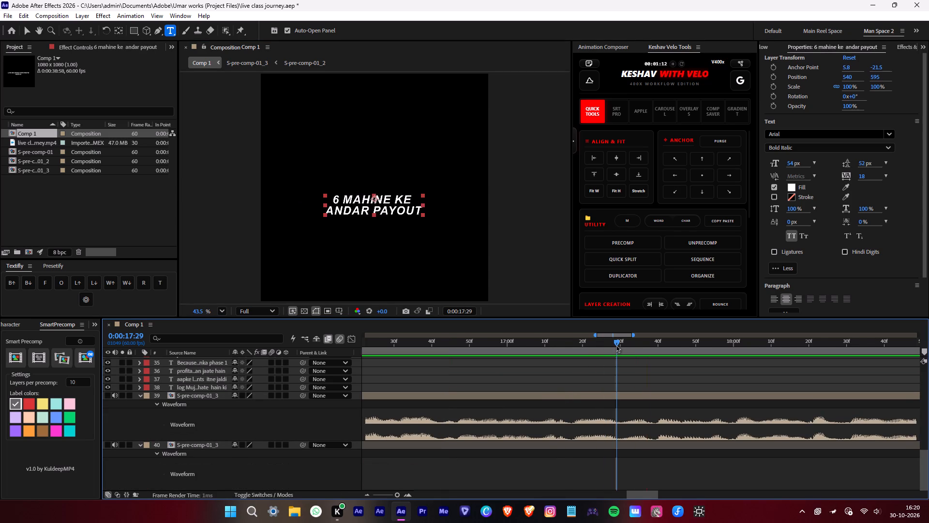
scroll(616, 345, "down", 3, "alt")
scroll(672, 374, "up", 5)
key("alt+d")
key("Delete")
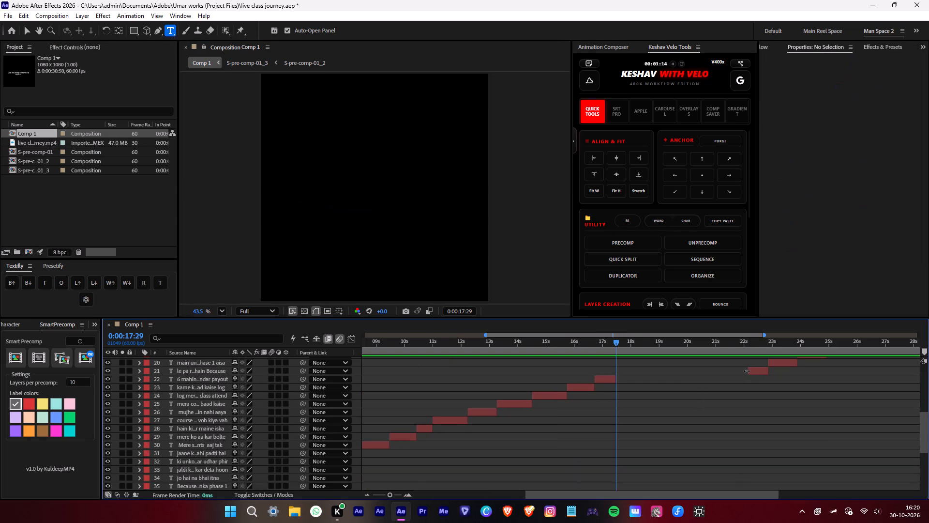
Extend the start of the "le pa rahe hain Because" text layer back to 0:00:17:29.
left_click_drag(747, 371, 615, 390)
Locate the phrase's end in the audio, split "le pa rahe hain Because" at 0:00:18:06 and delete the part after it.
key("space")
scroll(764, 408, "down", 1)
key("space")
scroll(764, 408, "down", 6)
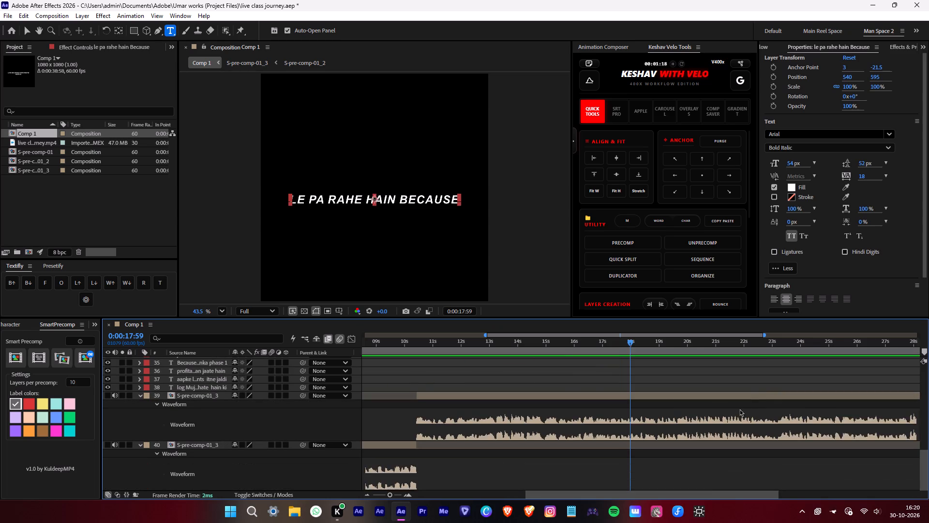
scroll(666, 401, "up", 2, "alt")
left_click(539, 346)
key("space")
left_click(540, 345)
key("space")
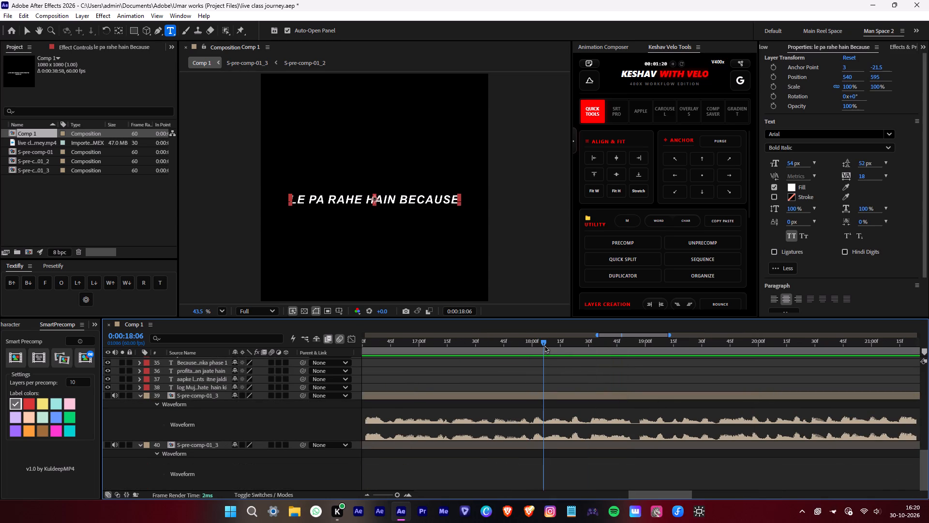
left_click(544, 345)
scroll(663, 378, "up", 6)
key("alt+d")
middle_click_drag(681, 381, 554, 384)
key("Delete")
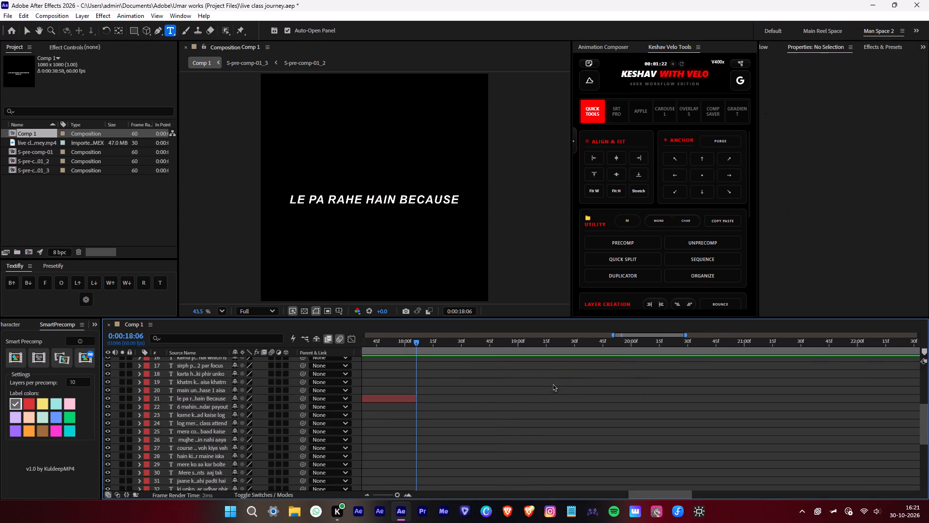
Extend the start of the "main unka phase 1 aisa" text layer back to 0:00:18:06.
scroll(693, 411, "down", 2, "alt")
left_click_drag(757, 389, 621, 409)
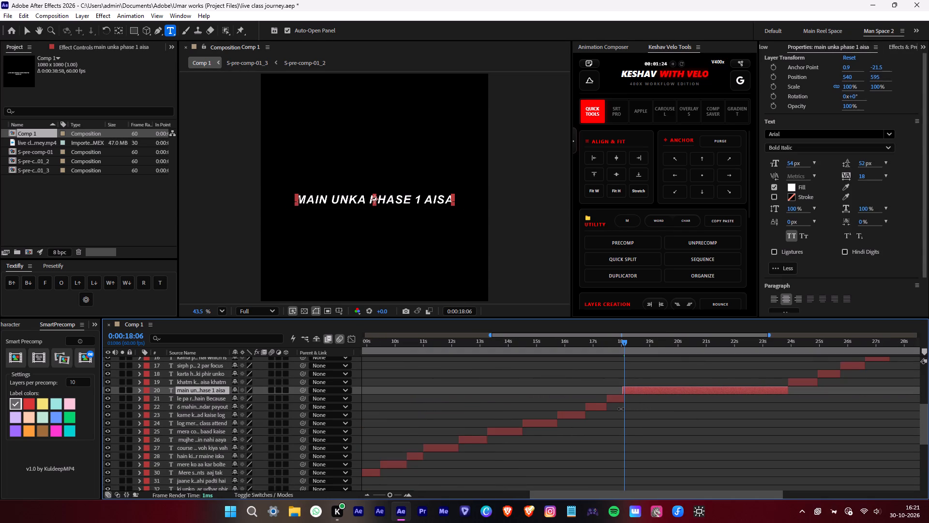
left_click_drag(621, 409, 622, 408)
Save the project as "live class journey" in the Umar works project folder, replacing the existing file.
scroll(622, 408, "up", 3, "alt")
key("ctrl+shift+s")
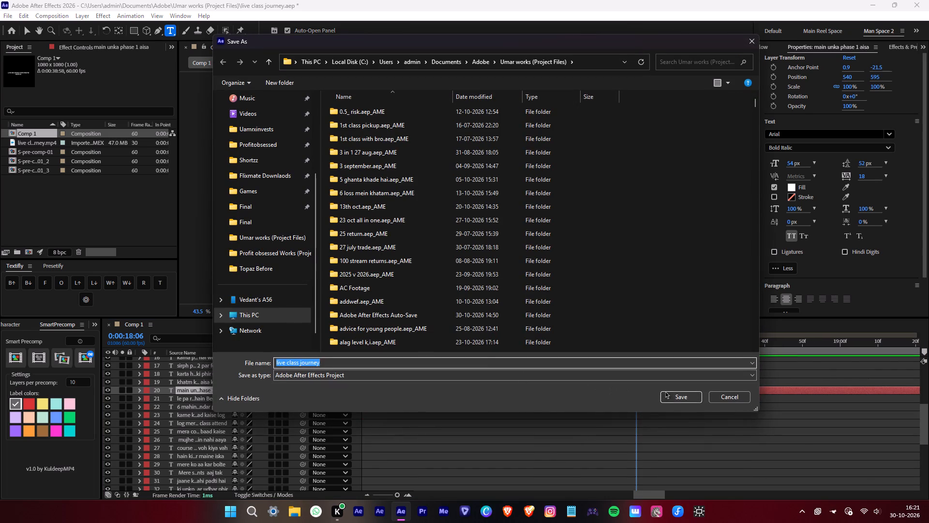
left_click(666, 392)
left_click(490, 260)
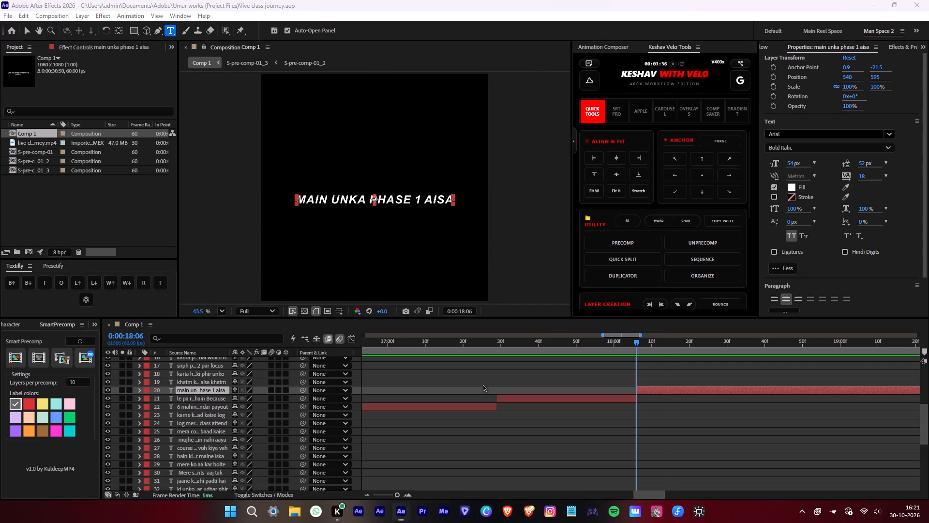
Switch to the Clock app, reset the running timer and return to After Effects.
type("clo")
key("Return")
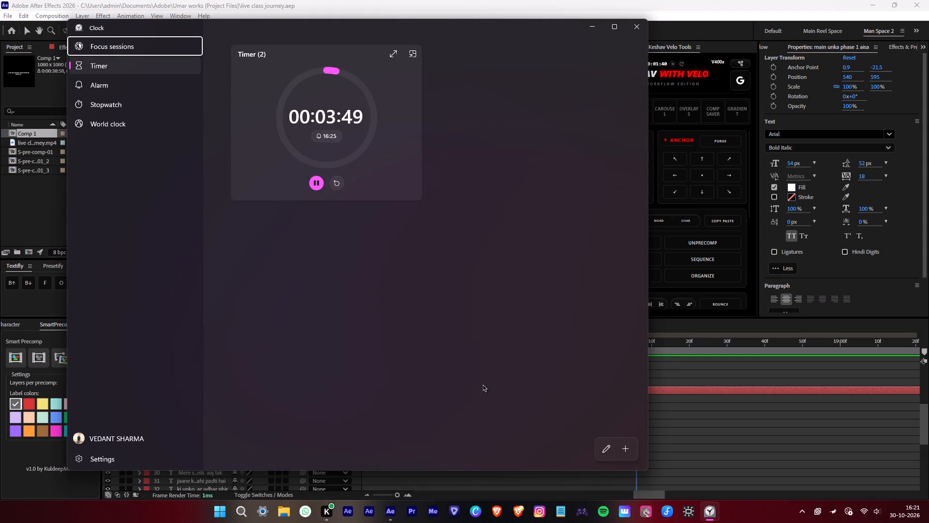
left_click(342, 182)
left_click(821, 424)
Play on to the pause in the speech and split the S-pre-comp-01_3 audio layer at 0:00:18:53.
left_click(688, 393)
key("space")
middle_click_drag(799, 435, 732, 435)
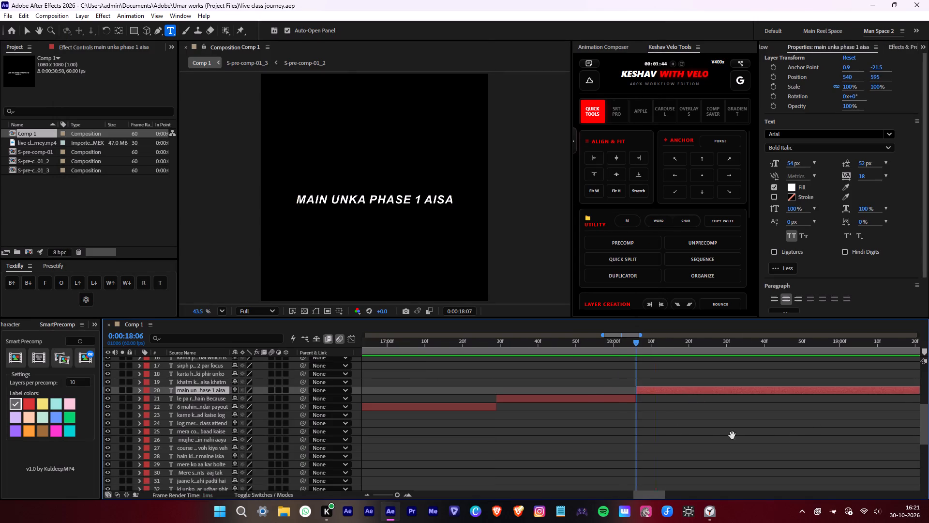
middle_click_drag(732, 435, 522, 433)
key("space")
scroll(589, 416, "down", 5)
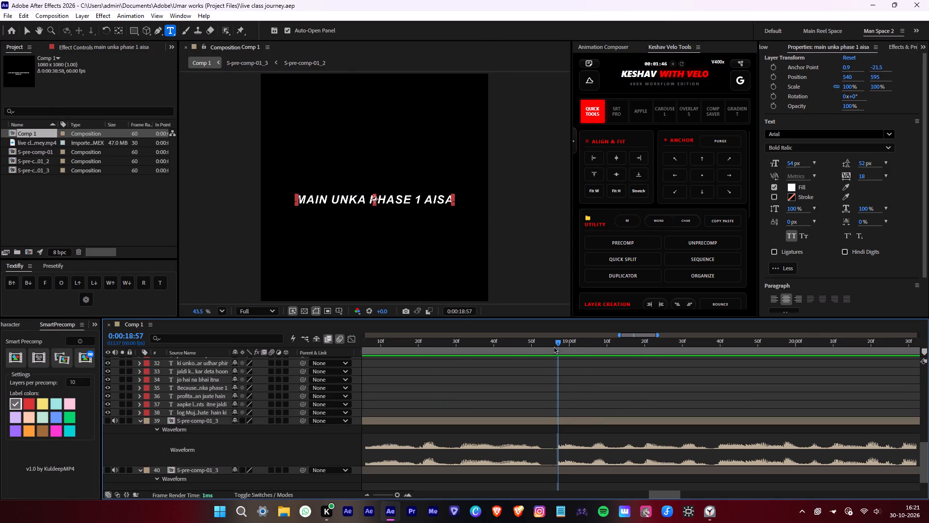
left_click_drag(550, 343, 541, 345)
left_click(551, 420)
key("alt+d")
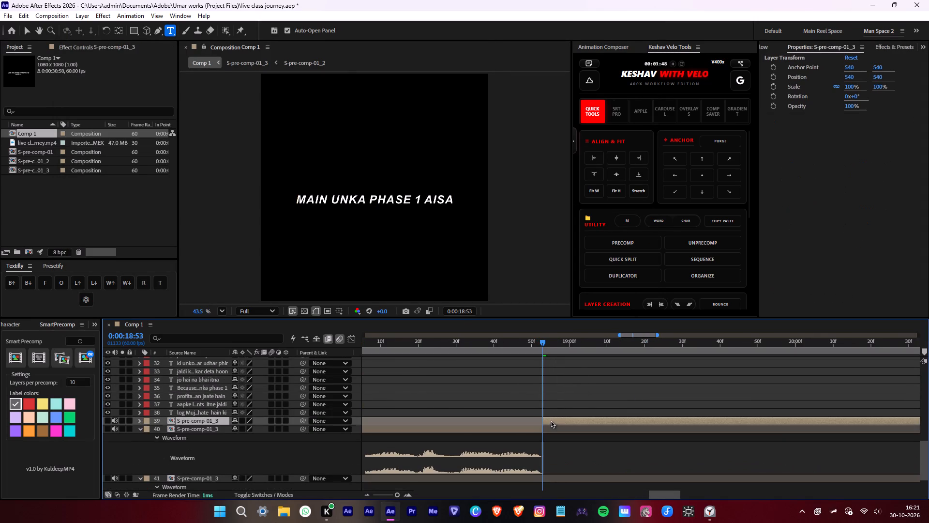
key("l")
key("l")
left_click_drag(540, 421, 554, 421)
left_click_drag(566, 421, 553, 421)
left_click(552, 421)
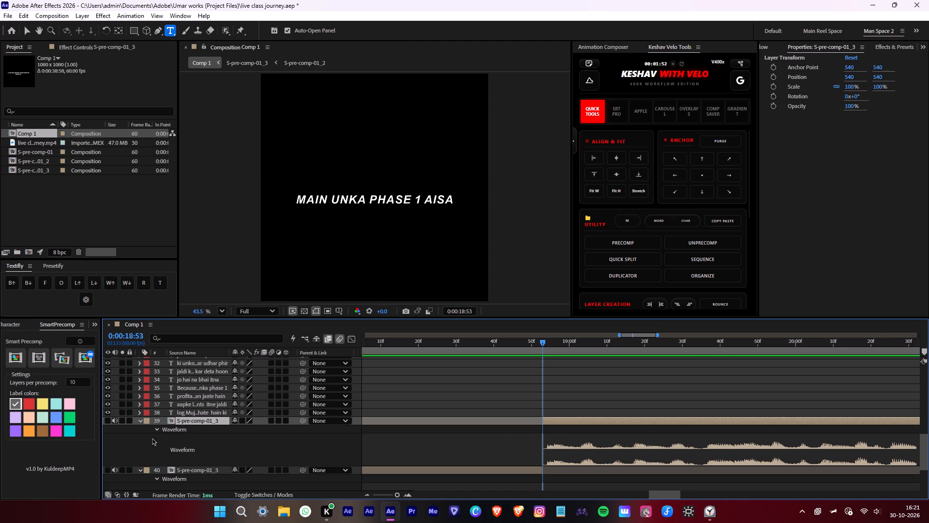
Collapse the waveforms of the three S-pre-comp-01_3 audio layers and give all three a yellow label.
left_click(139, 421)
left_click(139, 430)
left_click(139, 446)
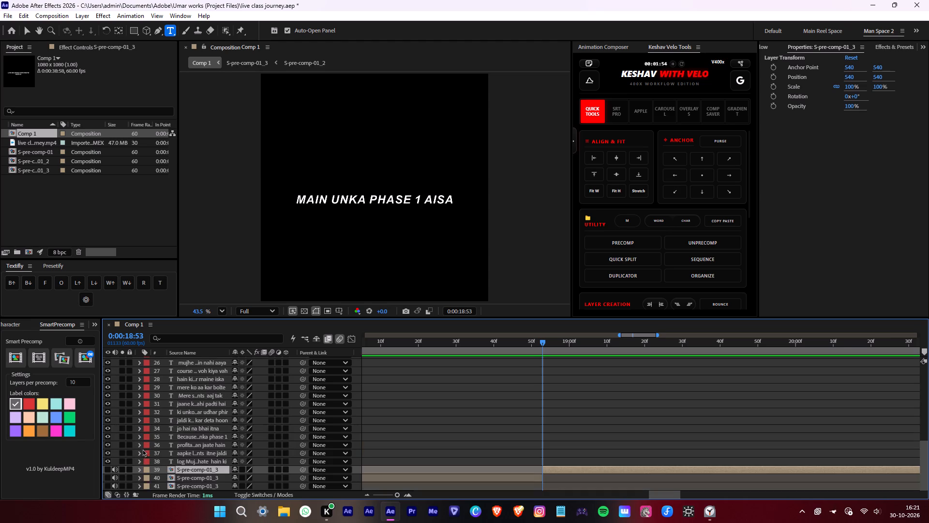
left_click(199, 486, "shift")
left_click(43, 404)
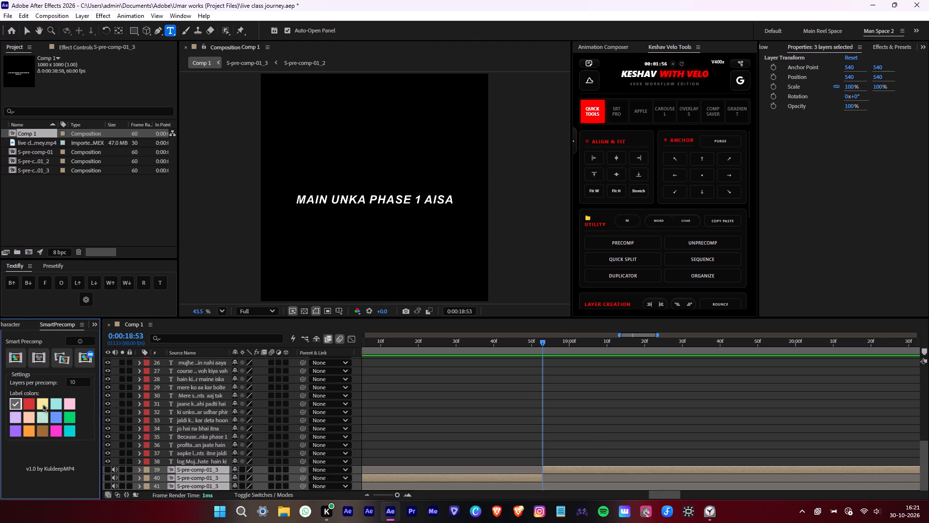
Reveal the waveform of the audio segment after 0:00:18:53, play it from its start and split it at 0:00:19:34.
left_click(591, 435)
left_click(587, 470)
key("l")
key("l")
scroll(588, 440, "down", 2, "alt")
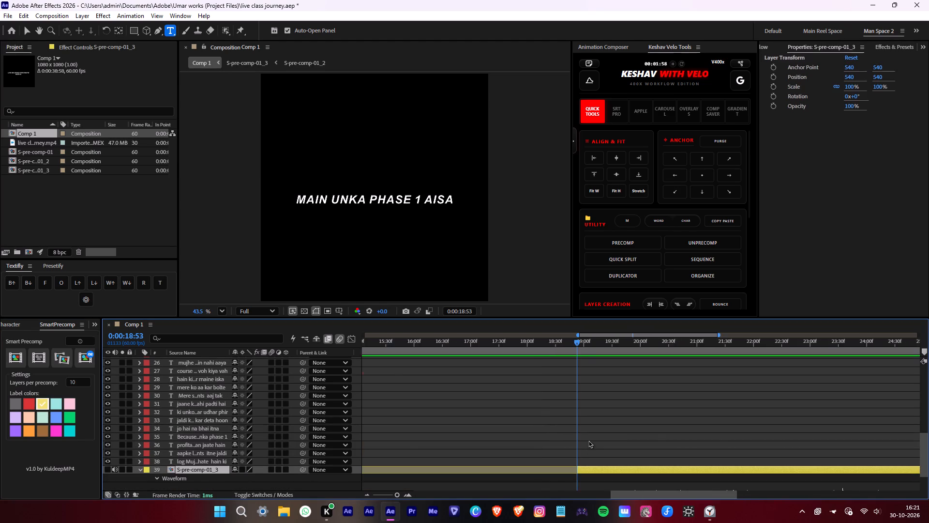
scroll(588, 440, "down", 1, "alt")
middle_click_drag(750, 464, 674, 368)
key("space")
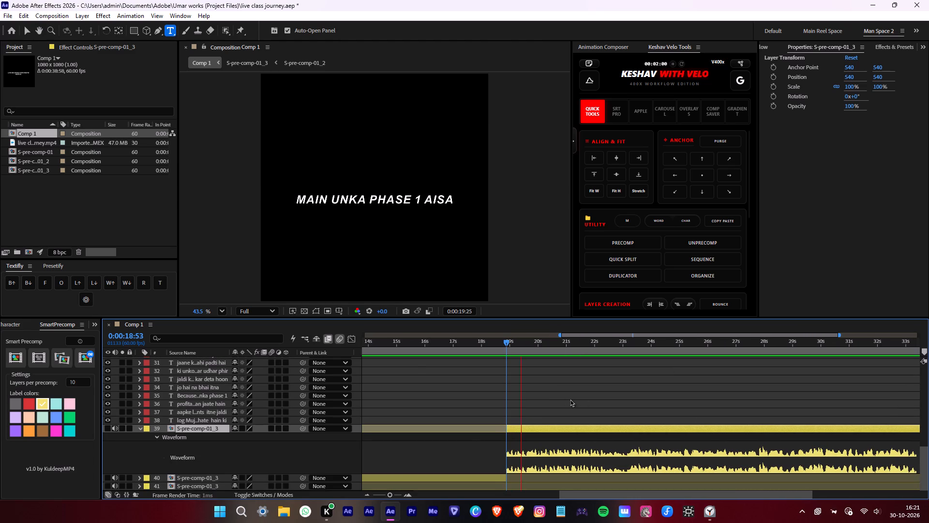
key("space")
scroll(524, 386, "up", 1, "alt")
type("i")
key("space")
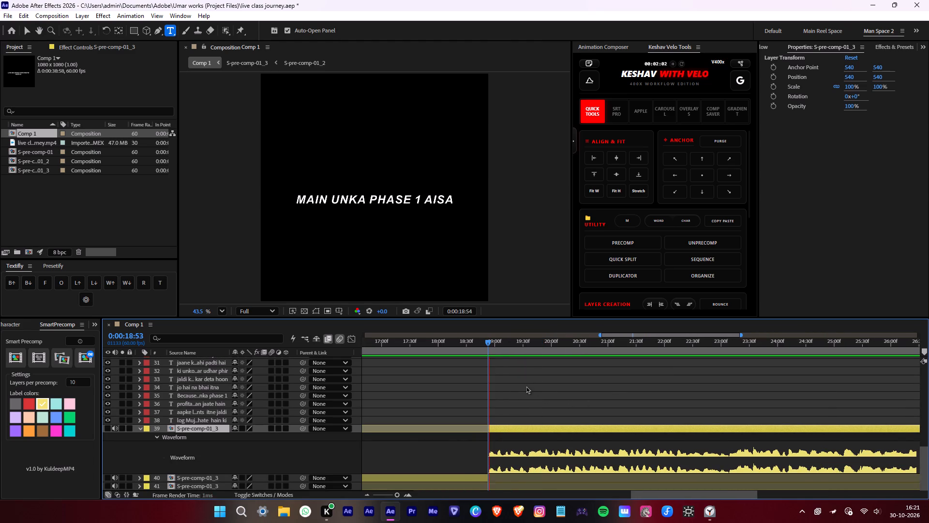
key("space")
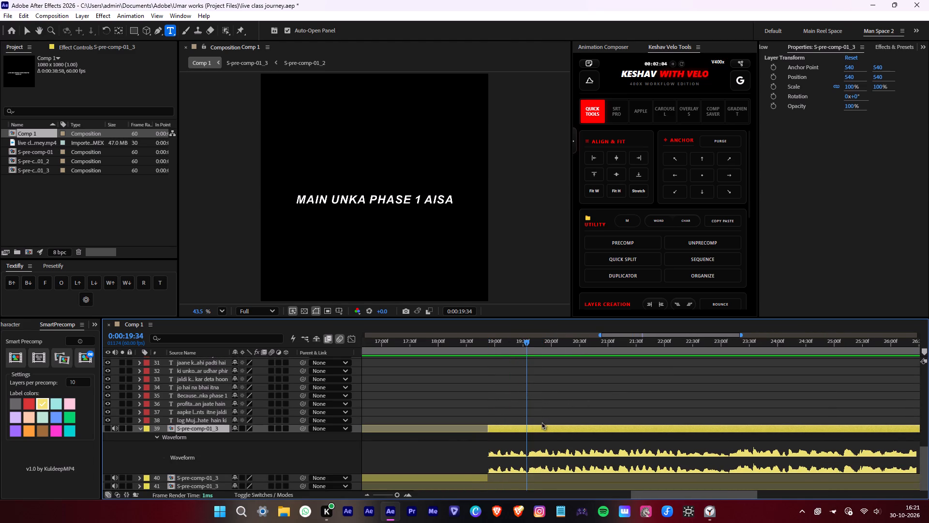
key("alt+d")
Locate the end of the unwanted speech, split the audio at 0:00:20:32 and delete the segment between 0:00:19:34 and 0:00:20:32.
type("ll")
key("space")
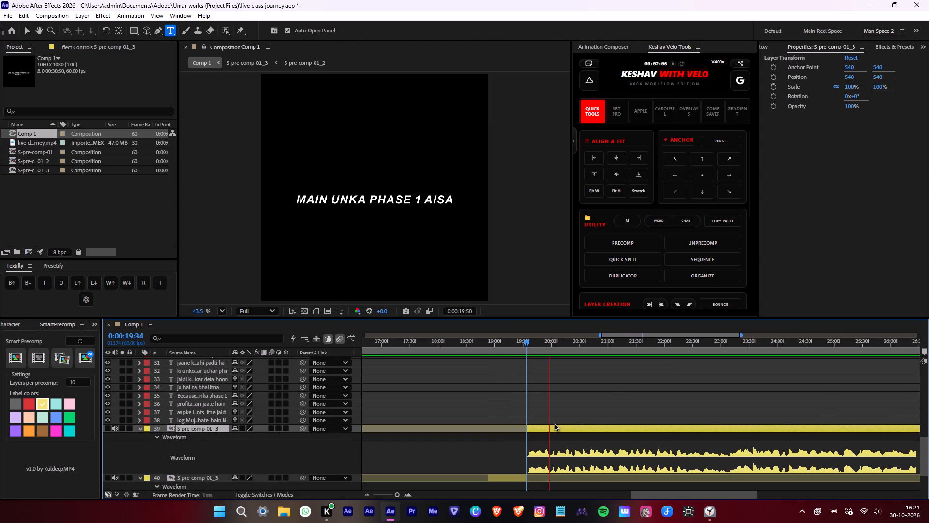
key("space")
scroll(570, 424, "up", 1, "alt")
key("space")
key("space")
left_click_drag(604, 338, 596, 339)
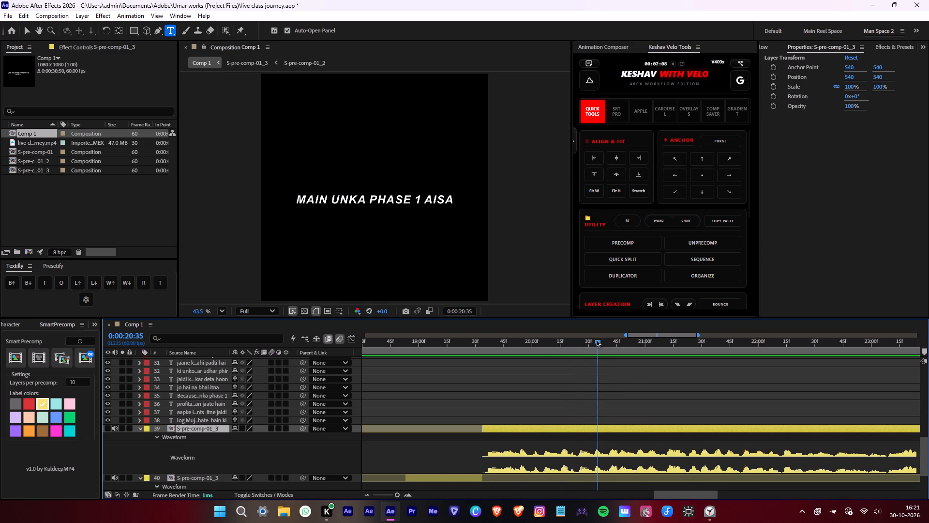
left_click_drag(596, 339, 593, 339)
key("space")
left_click_drag(593, 339, 583, 339)
key("space")
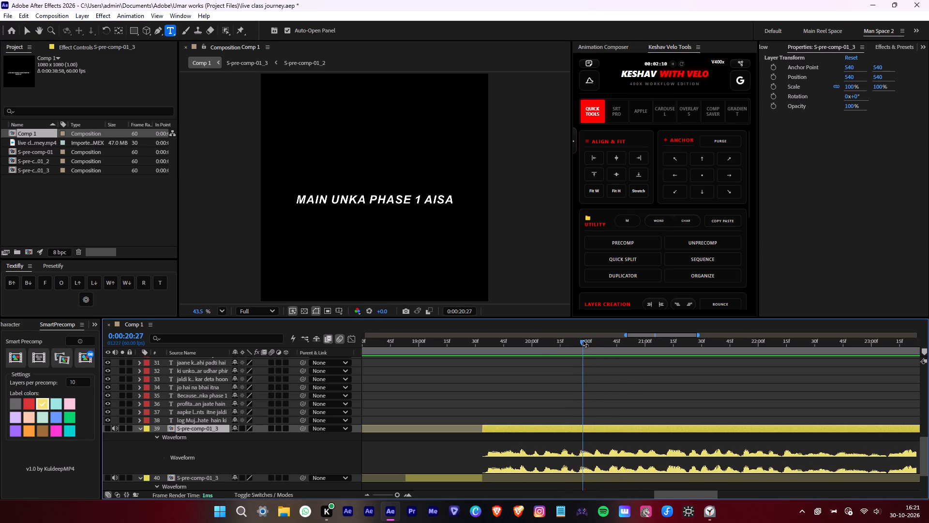
left_click_drag(584, 339, 594, 341)
key("alt+d")
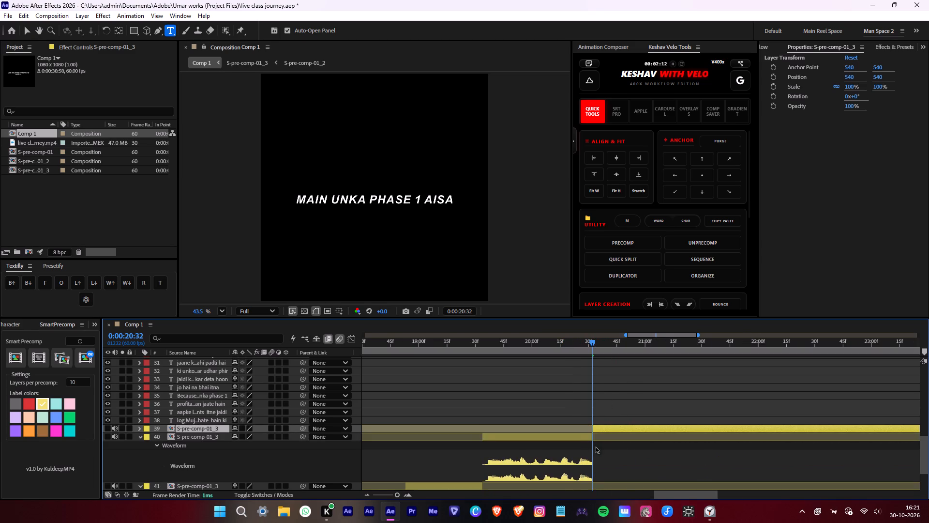
left_click(581, 437)
key("Delete")
Move the remaining later audio segment back to start at about 0:00:19:34 and play across the join.
left_click_drag(608, 428, 503, 440)
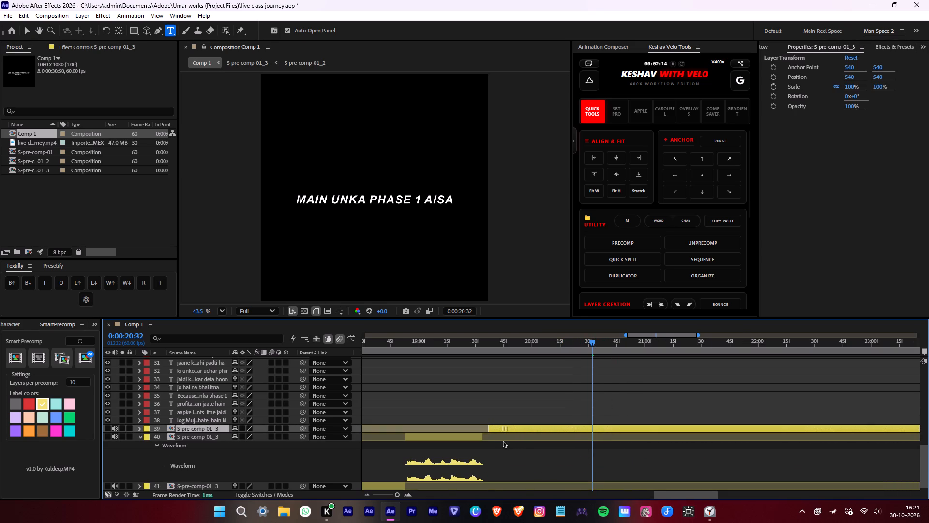
left_click_drag(503, 440, 498, 439)
left_click_drag(507, 339, 305, 339)
key("space")
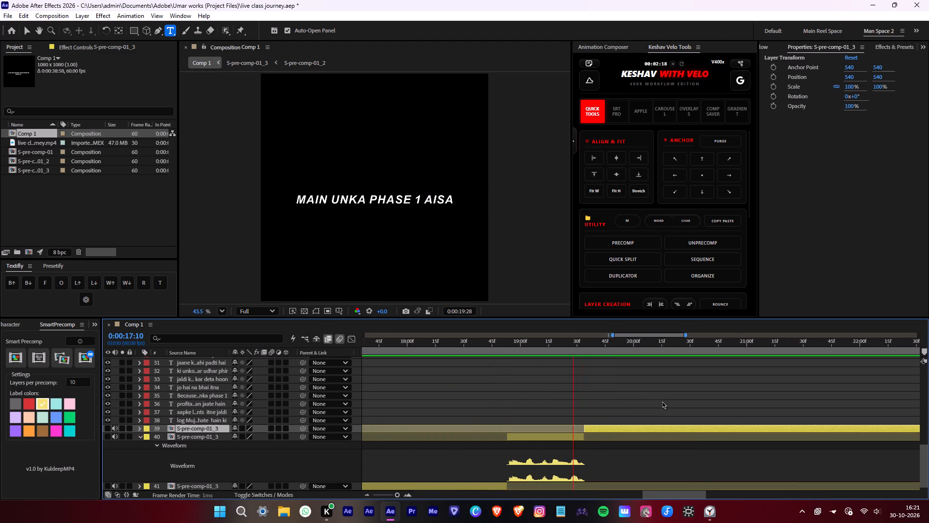
key("space")
Extend the end of the preceding audio segment to about 0:00:19:42 and shift the later segment to start there.
left_click_drag(585, 437, 600, 438)
left_click_drag(611, 429, 613, 429)
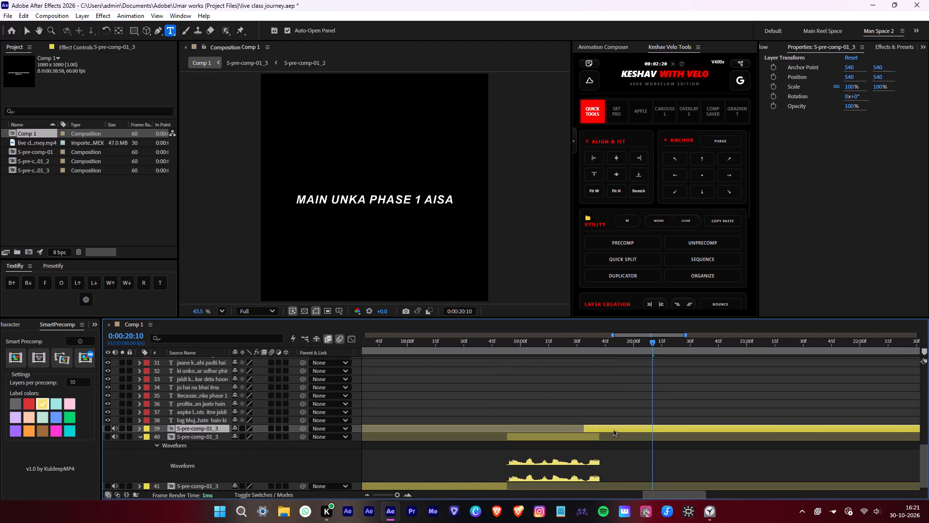
left_click_drag(613, 429, 629, 429)
left_click(629, 429)
Replay the audio from before 0:00:19:00 across the adjusted join several times to check the cut.
left_click_drag(594, 350, 435, 348)
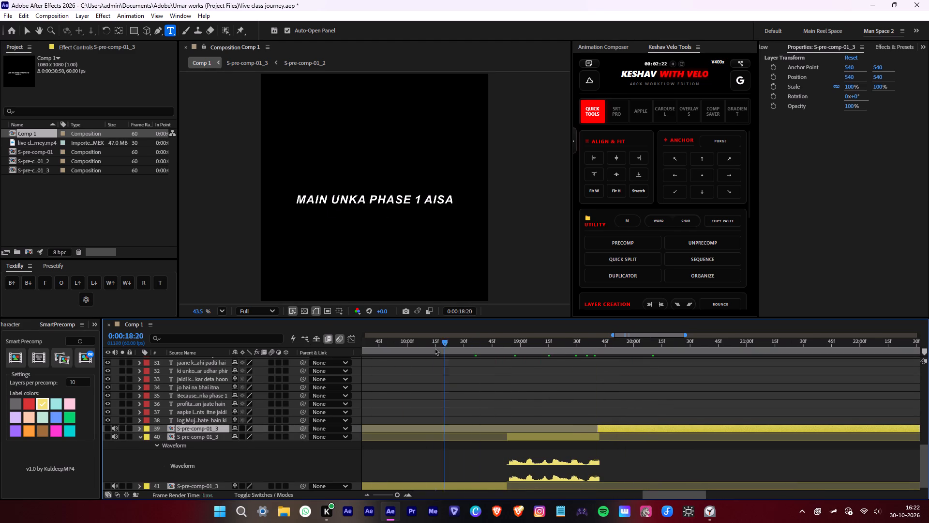
key("space")
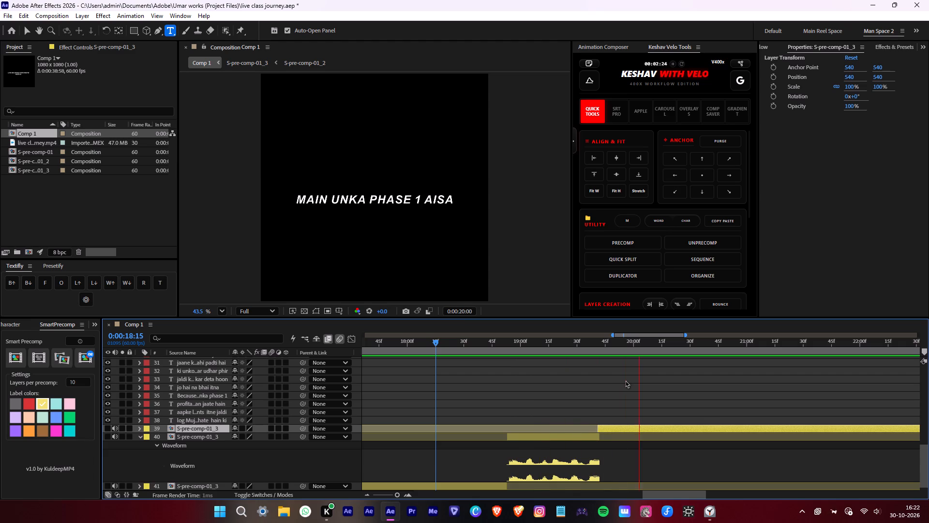
key("space")
left_click_drag(609, 339, 469, 348)
key("space")
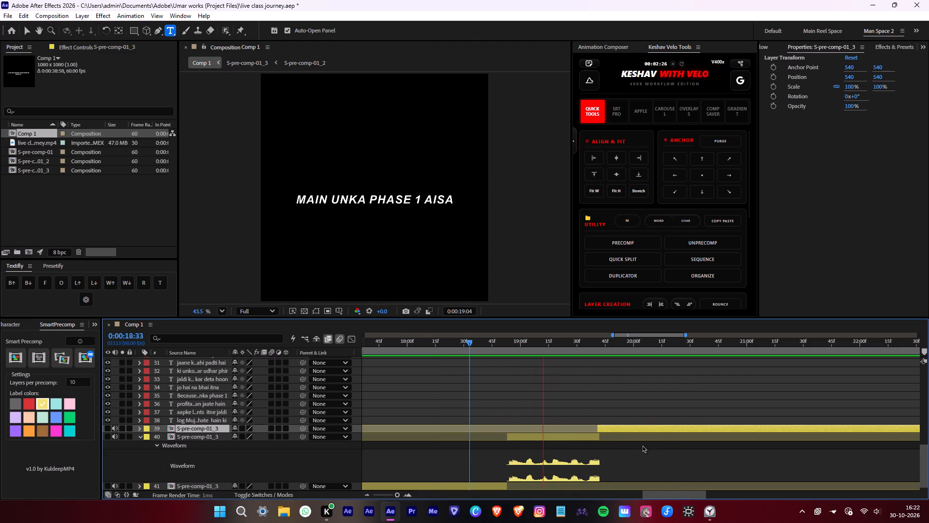
key("space")
left_click(616, 429)
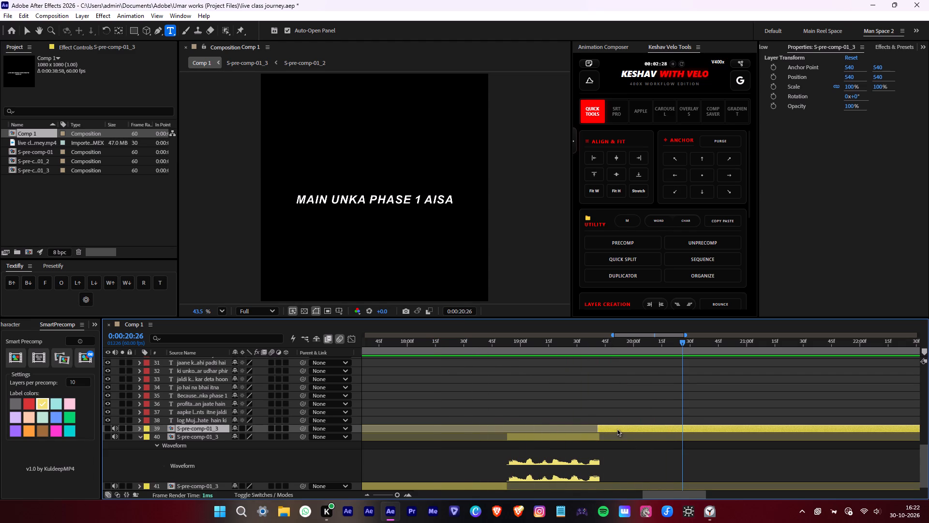
left_click_drag(606, 346, 524, 350)
key("space")
scroll(669, 412, "up", 2)
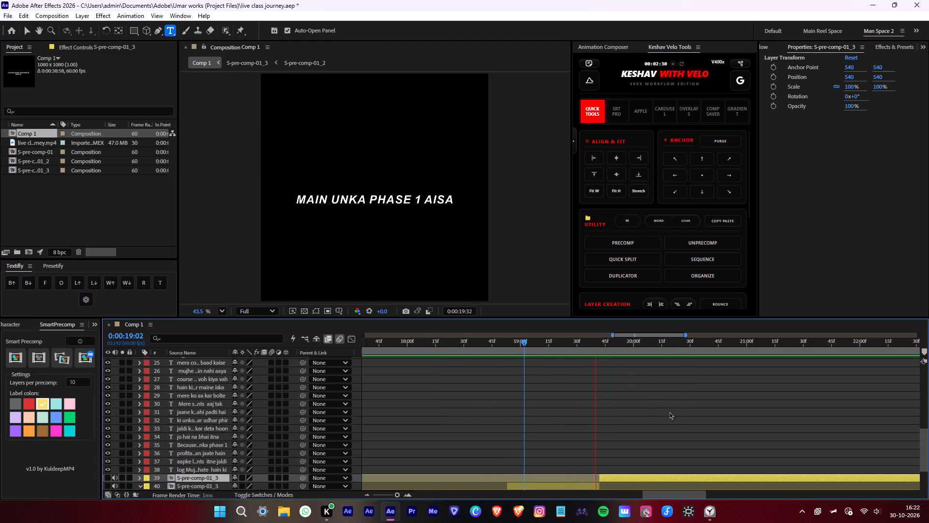
key("space")
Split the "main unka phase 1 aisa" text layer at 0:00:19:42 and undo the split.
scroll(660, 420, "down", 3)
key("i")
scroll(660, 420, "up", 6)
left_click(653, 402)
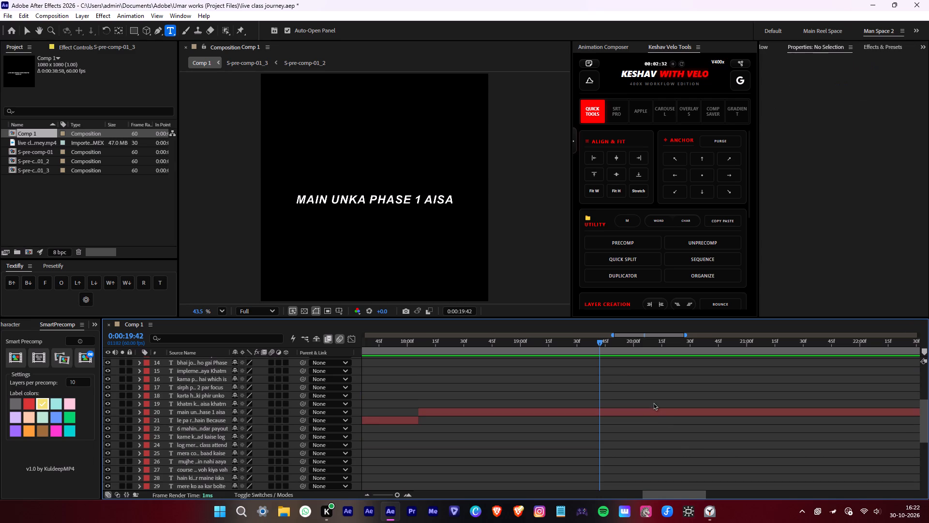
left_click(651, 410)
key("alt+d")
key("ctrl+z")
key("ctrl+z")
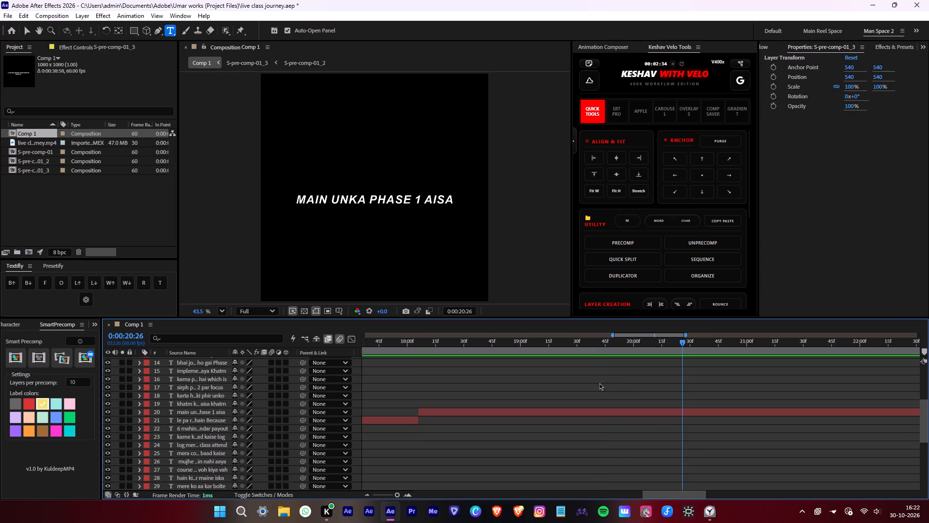
Play "main unka phase 1 aisa" from its start, move the playhead to 0:00:18:53 and cut the word "AISA" from its text.
scroll(613, 400, "down", 6)
left_click(611, 420)
scroll(613, 420, "up", 3)
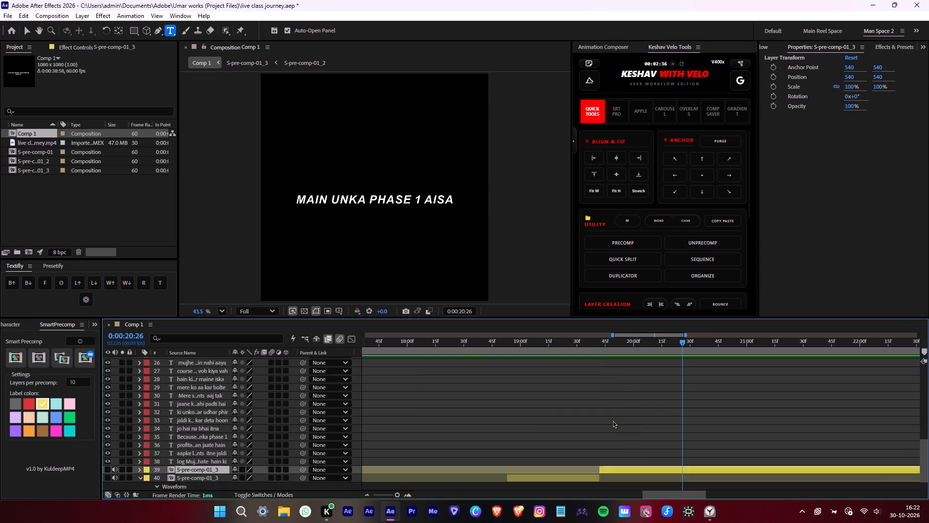
scroll(613, 420, "up", 2)
left_click(604, 392)
key("i")
left_click(606, 388)
type("i")
key("space")
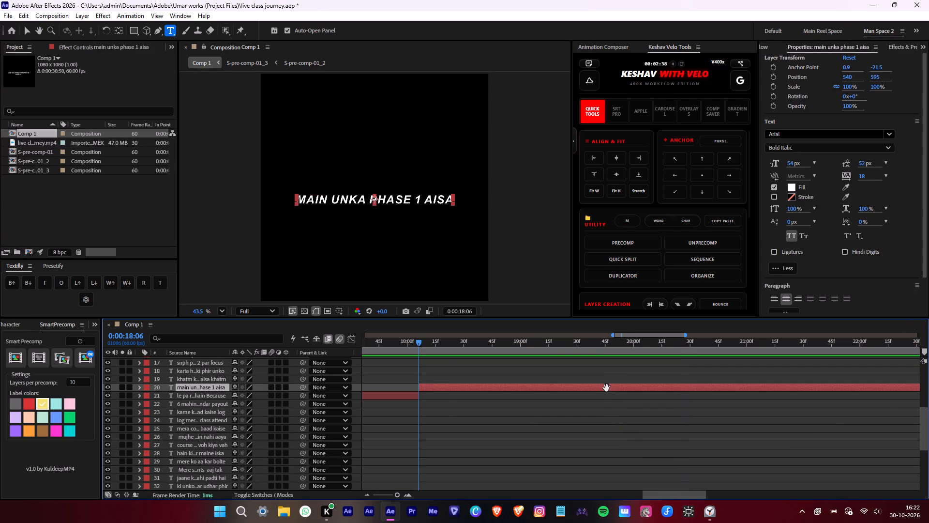
scroll(635, 395, "down", 7)
key("space")
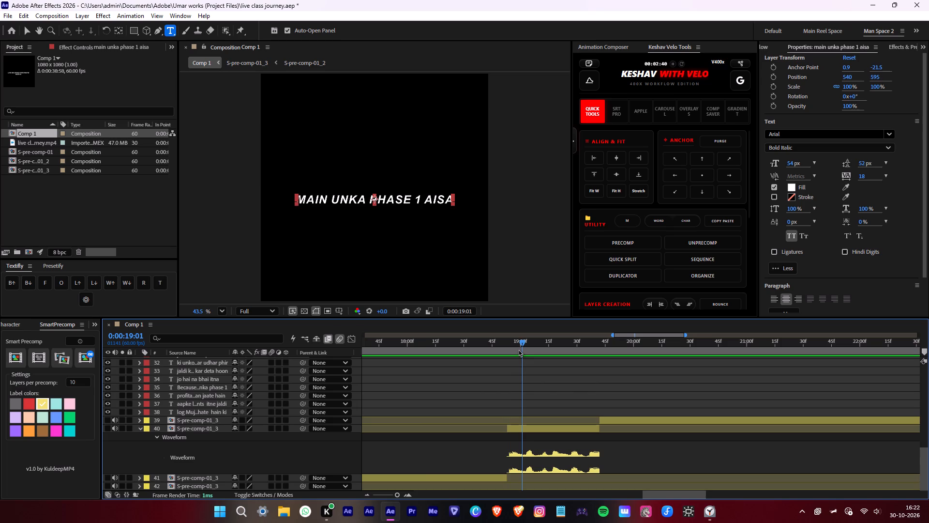
left_click_drag(518, 350, 507, 350)
scroll(524, 364, "up", 5)
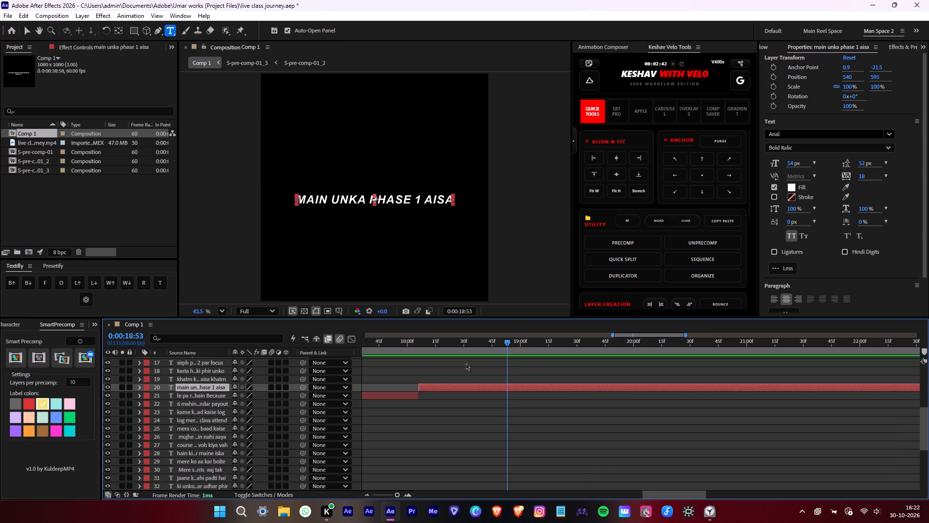
left_click_drag(423, 204, 460, 205)
key("ctrl+x")
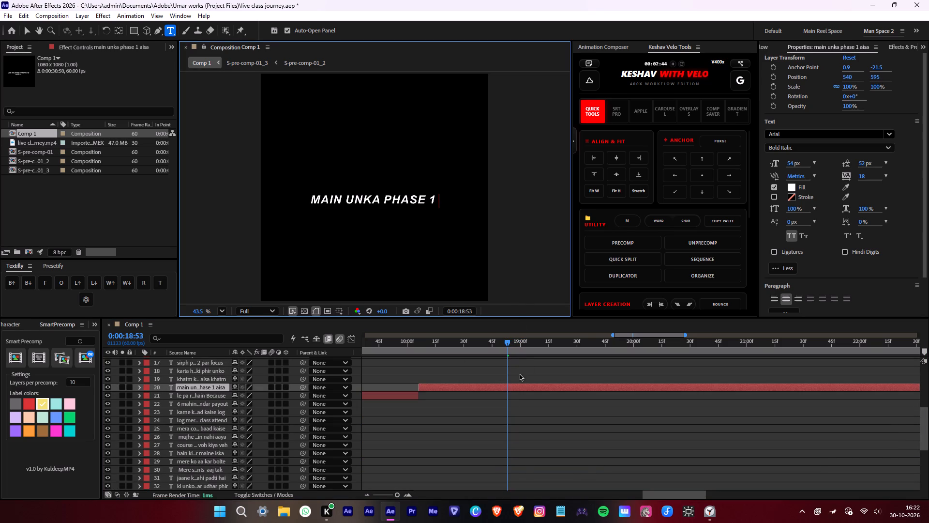
Split the "main unka phase 1" text layer at 0:00:18:53 and delete the part after it.
left_click(517, 393)
left_click(519, 390, "alt")
key("alt+d")
key("Delete")
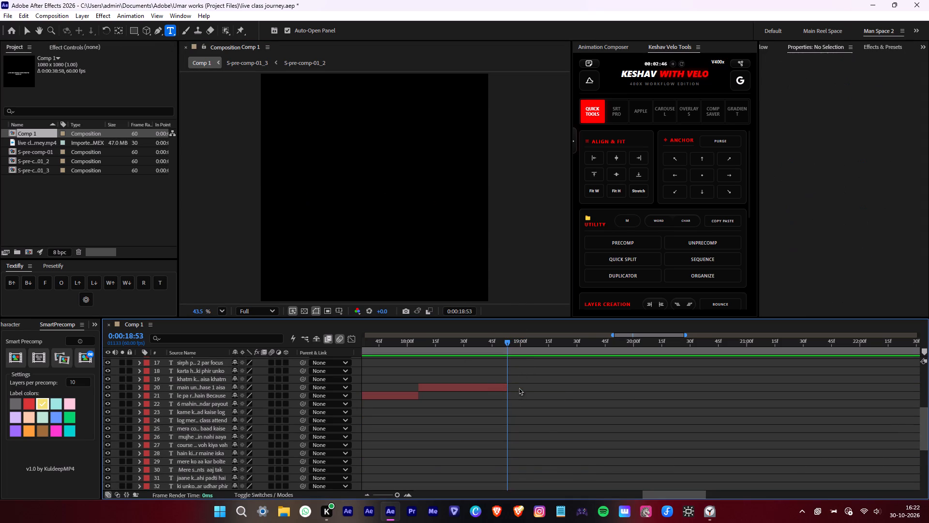
Extend the start of the "khatm karta hoon aisa khatm" text layer back to 0:00:18:53.
scroll(563, 393, "down", 6, "alt")
scroll(695, 397, "up", 2, "alt")
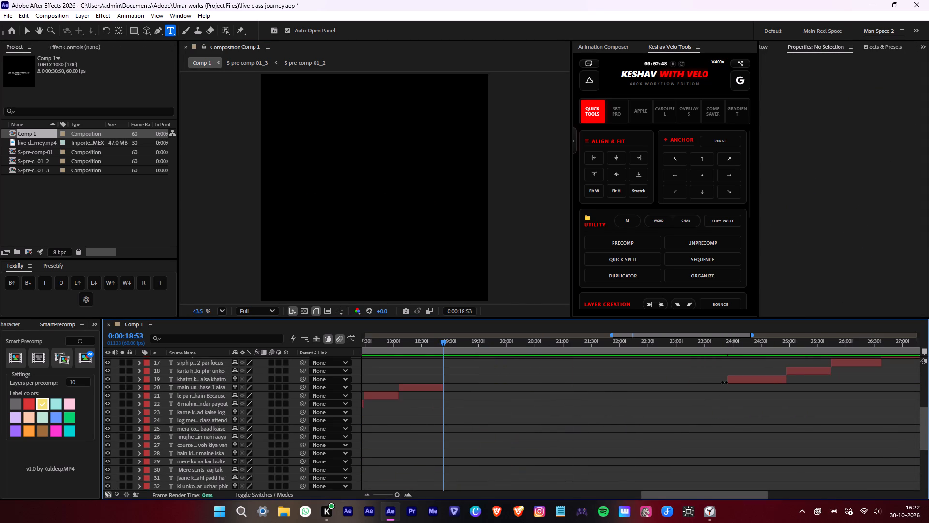
left_click_drag(724, 382, 441, 399)
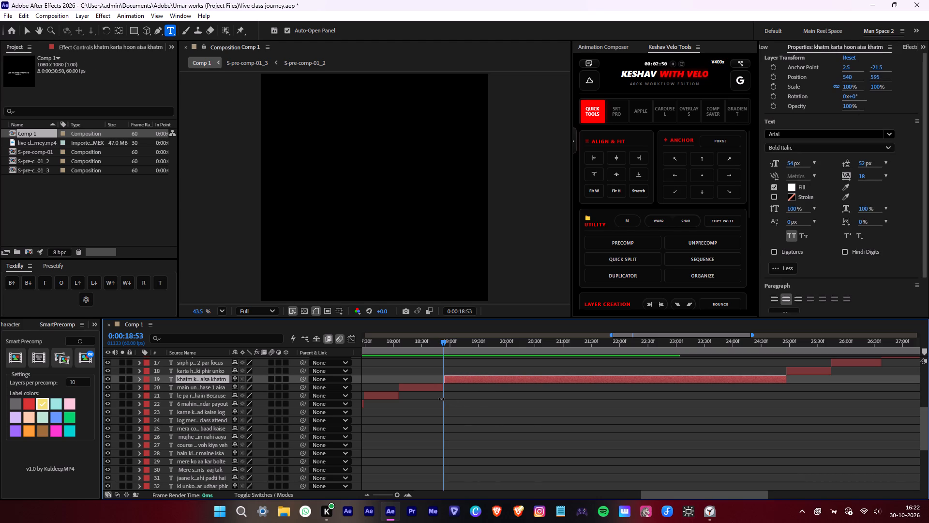
Change the "khatm karta hoon aisa khatm" subtitle text to "AISA KHATM KARTA HOON".
left_click_drag(441, 399, 440, 399)
left_click(273, 198)
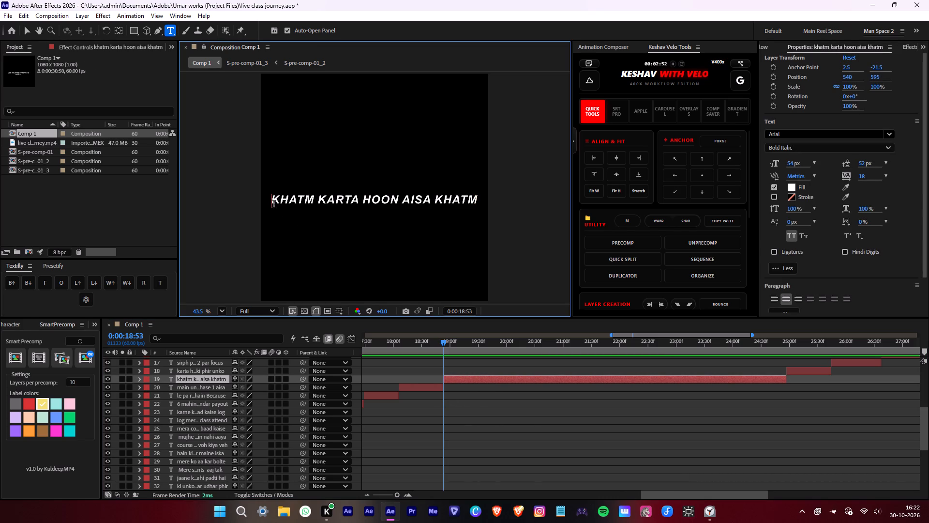
key("ctrl+v")
key("space")
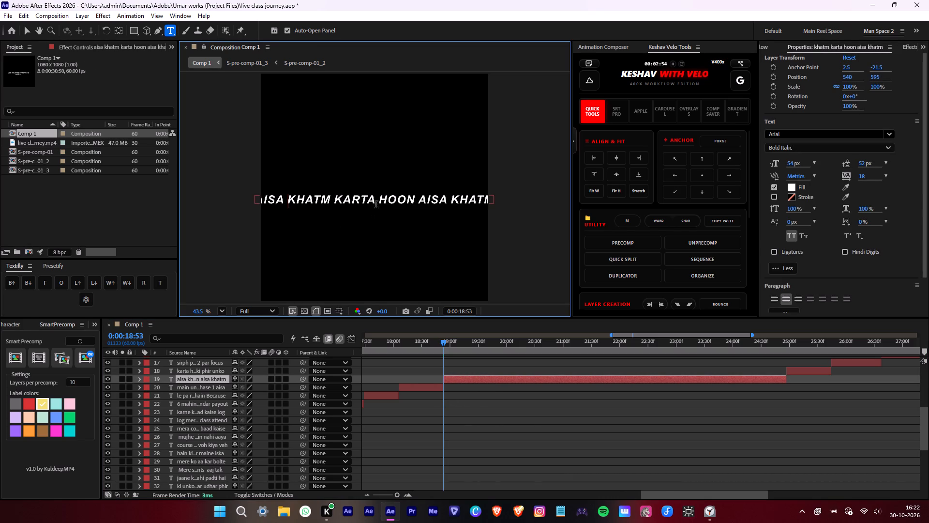
left_click(419, 200)
key("Return")
triple_click(391, 214)
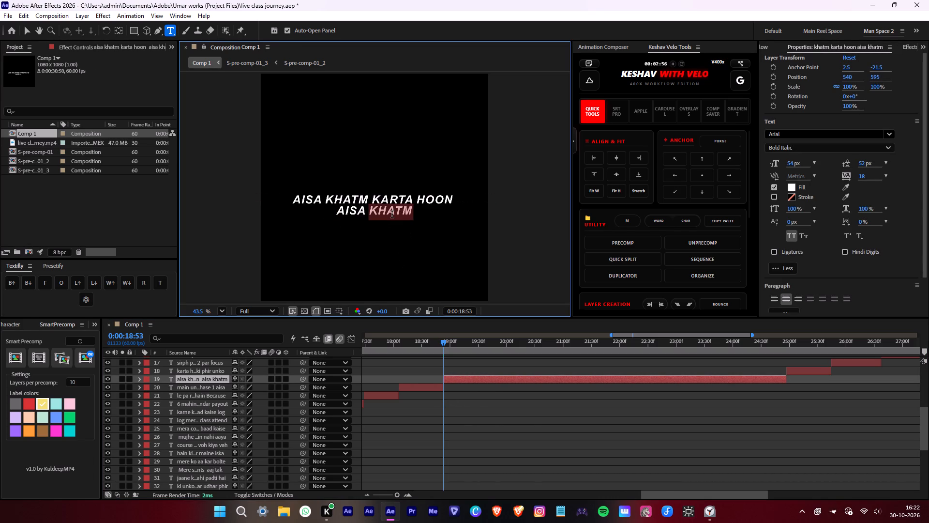
key("Delete")
left_click(458, 381)
Play the "aisa khatm karta hoon" layer, split it at 0:00:19:42 and delete the part after the split.
key("space")
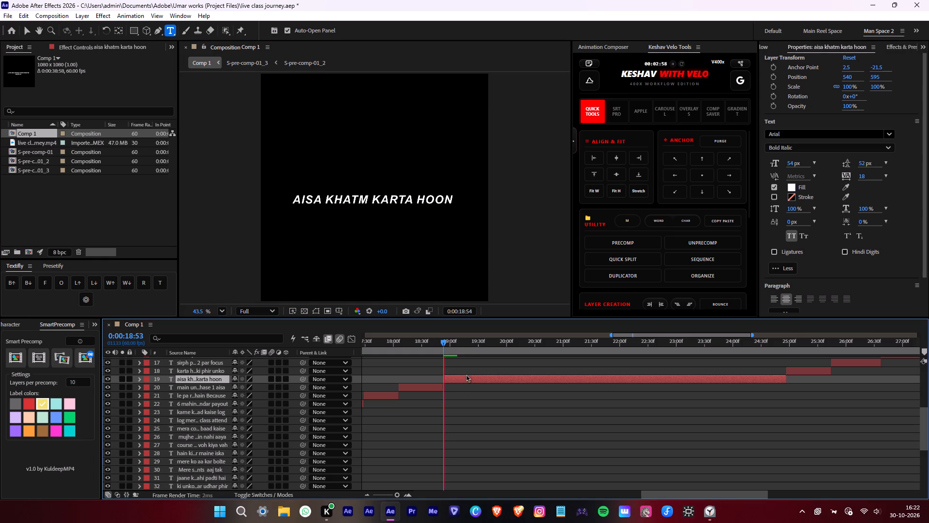
scroll(466, 374, "down", 6)
scroll(477, 371, "up", 1, "alt")
key("space")
left_click_drag(517, 345, 501, 342)
scroll(628, 370, "up", 6)
key("alt+d")
key("Delete")
Extend the start of the "karta hoon ki phir unko" text layer back to 0:00:19:42.
scroll(642, 377, "down", 4, "alt")
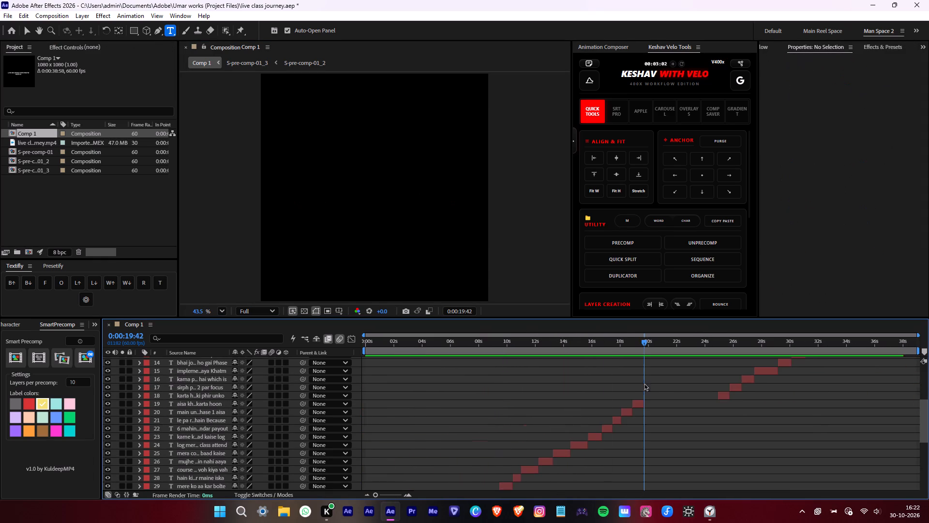
left_click_drag(715, 396, 643, 403)
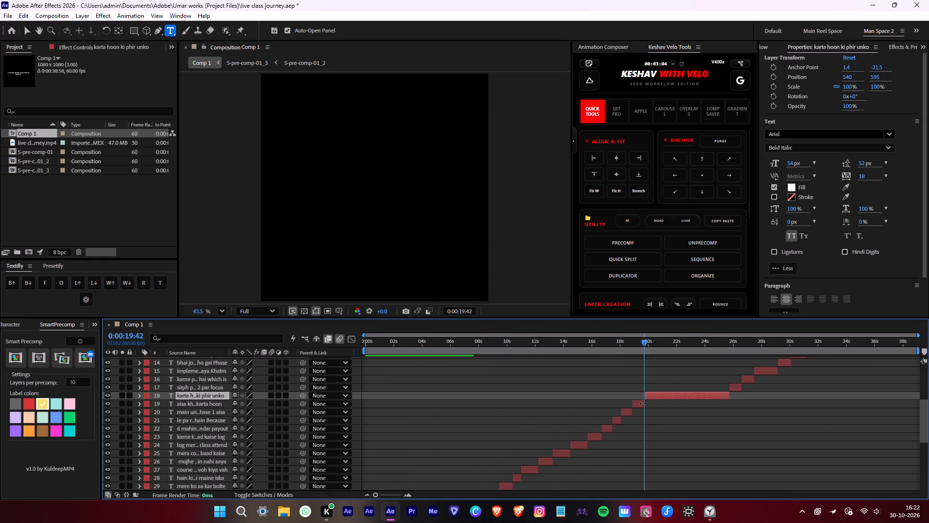
left_click_drag(643, 403, 642, 402)
Save the project as "live class journey", replacing the existing file.
left_click(718, 423)
key("ctrl+shift+s")
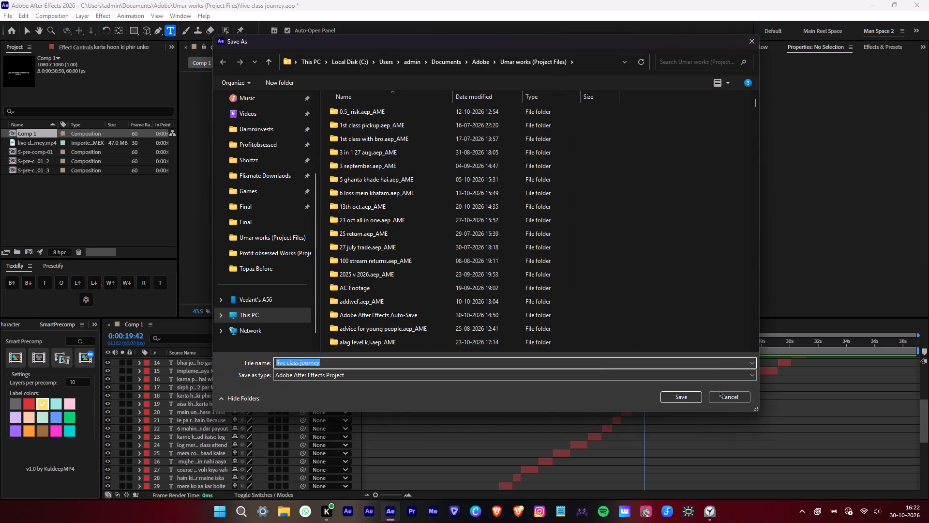
left_click(677, 390)
left_click(681, 396)
left_click(498, 267)
left_click(489, 257)
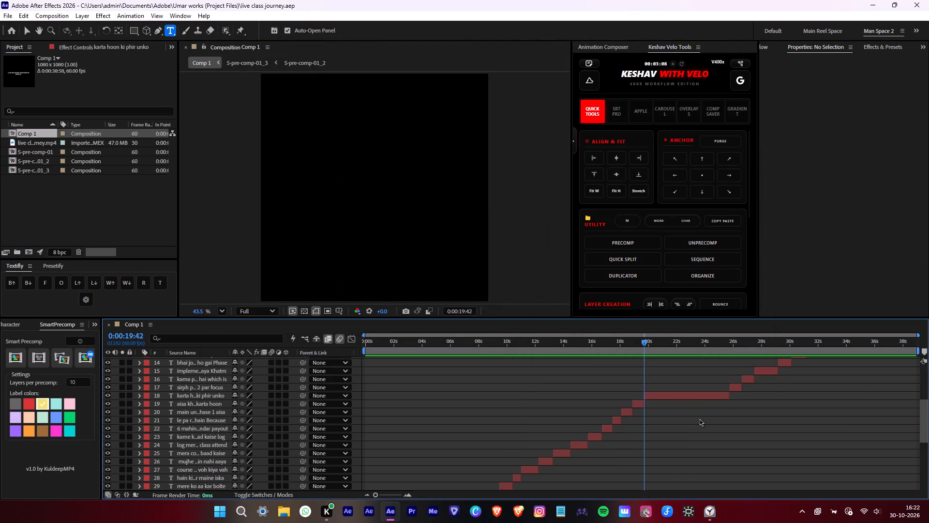
Align the start of the "karta hoon ki phir unko" layer exactly with the playhead at 0:00:19:42.
scroll(699, 418, "up", 2, "alt")
scroll(484, 402, "up", 2, "alt")
left_click_drag(472, 396, 461, 402)
Play the "karta hoon ki phir unko" layer and remove "KARTA HOON" from its text, keeping "KI PHIR UNKO".
key("space")
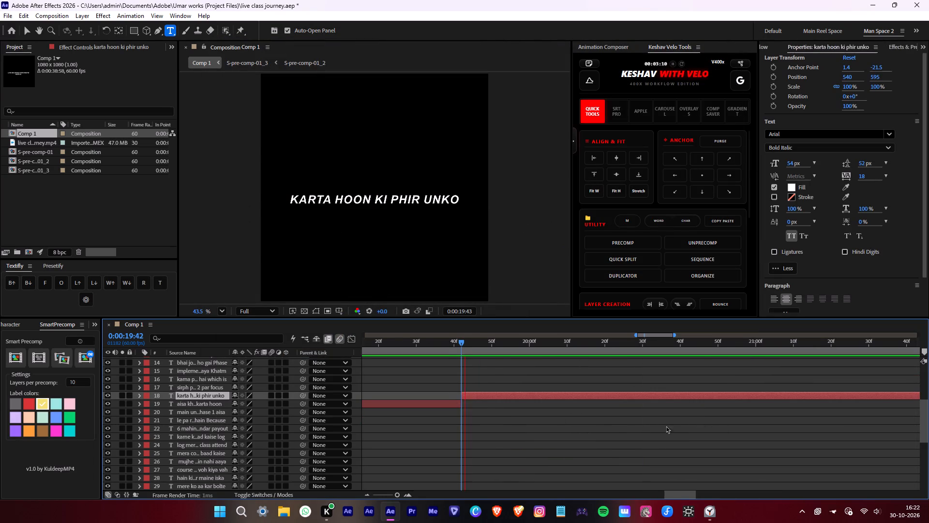
middle_click_drag(666, 426, 563, 398)
key("space")
key("i")
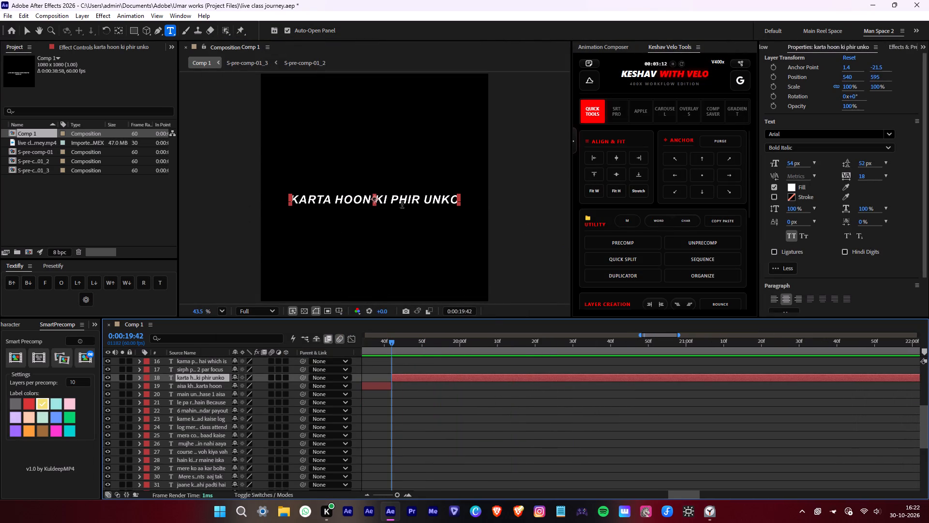
left_click_drag(372, 197, 266, 197)
key("BackSpace")
left_click(439, 378)
Find where "KI PHIR UNKO" ends in the audio, split its text layer at 0:00:20:05 and delete the part after it.
key("space")
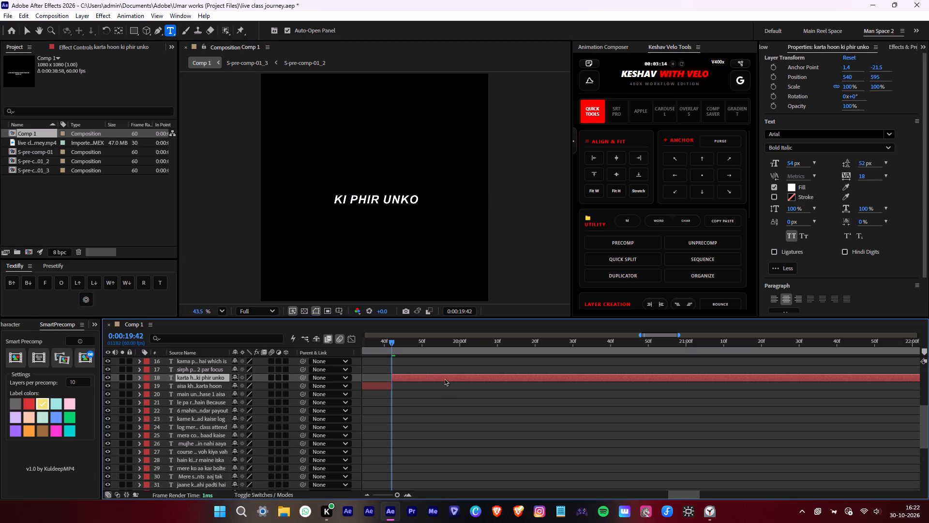
scroll(625, 397, "down", 8)
key("space")
left_click(539, 418)
key("l")
key("l")
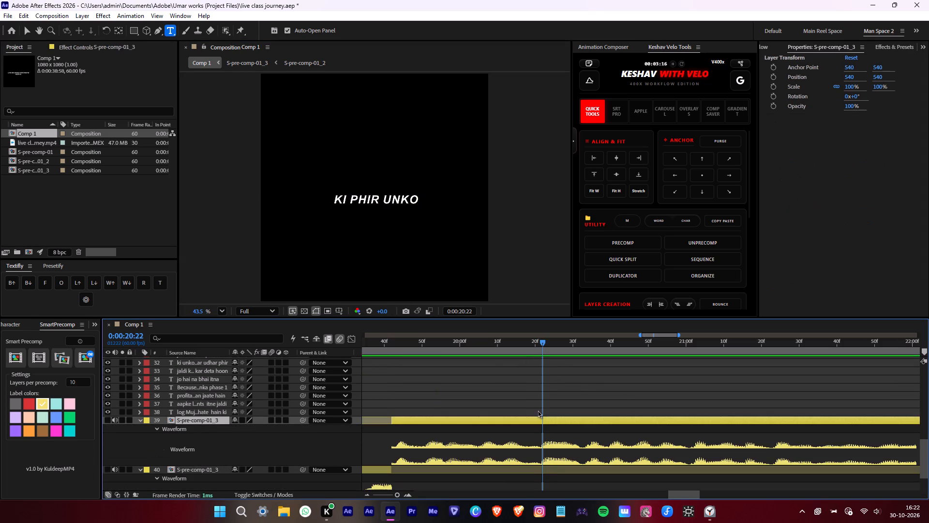
left_click_drag(521, 348, 477, 343)
key("space")
left_click(479, 343)
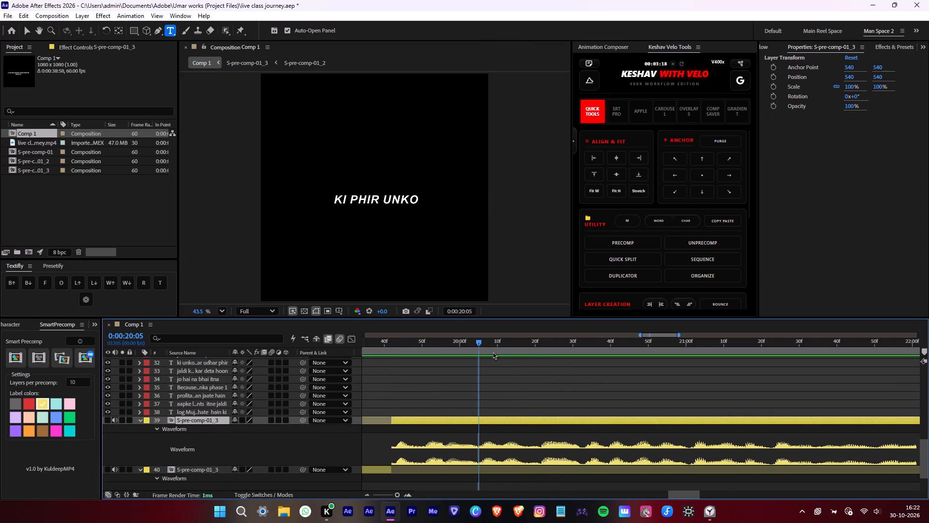
scroll(493, 352, "down", 1, "alt")
scroll(578, 378, "up", 6)
left_click(587, 397)
key("alt+d")
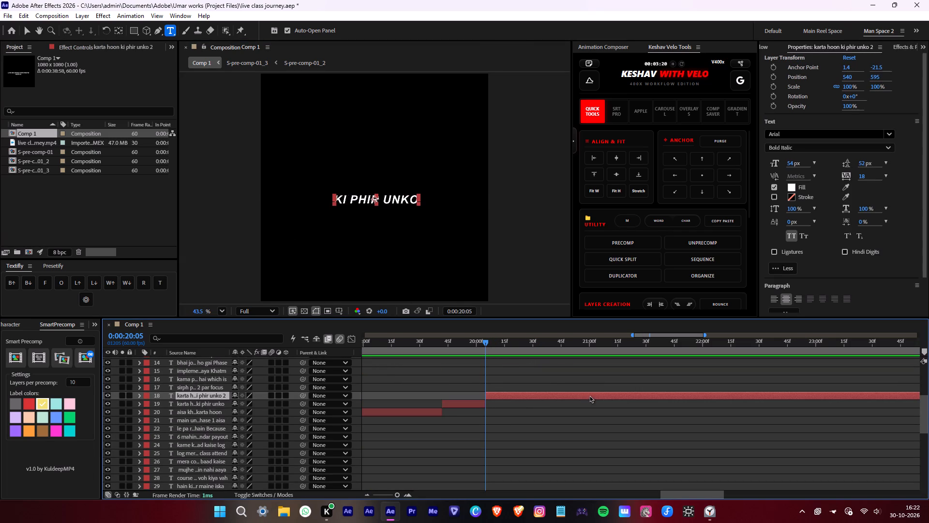
key("Delete")
Extend the start of the "sirph phase 2 par focus" text layer back to 0:00:20:05.
scroll(743, 396, "down", 2, "alt")
left_click_drag(838, 389, 724, 401)
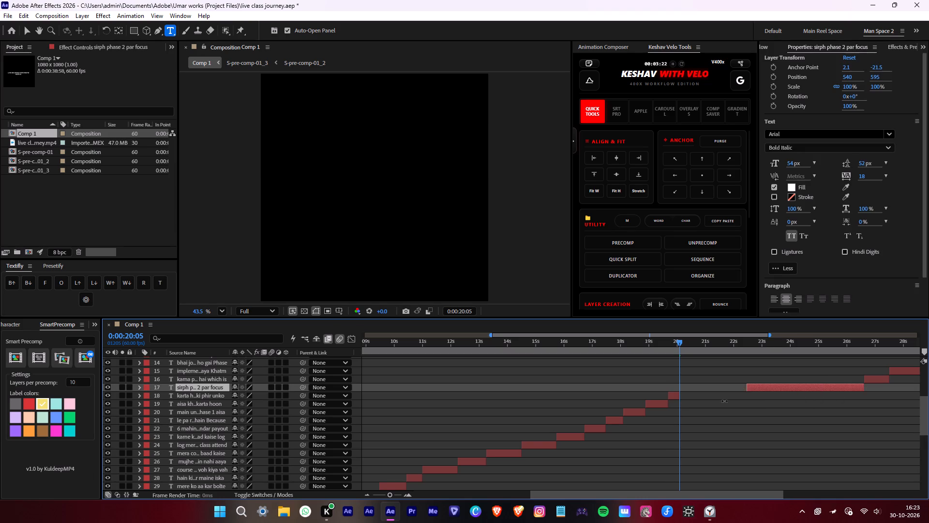
left_click_drag(724, 401, 678, 400)
Play the "sirph phase 2 par focus" layer and correct "SIRPH" to "SIRF" in its text.
key("space")
middle_click_drag(783, 424, 629, 411)
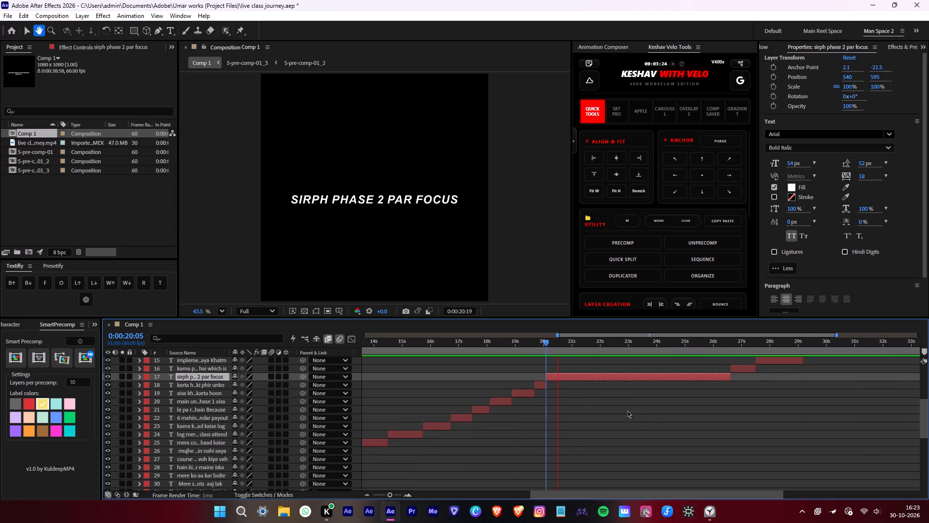
key("space")
left_click_drag(326, 200, 312, 207)
key("g")
key("BackSpace")
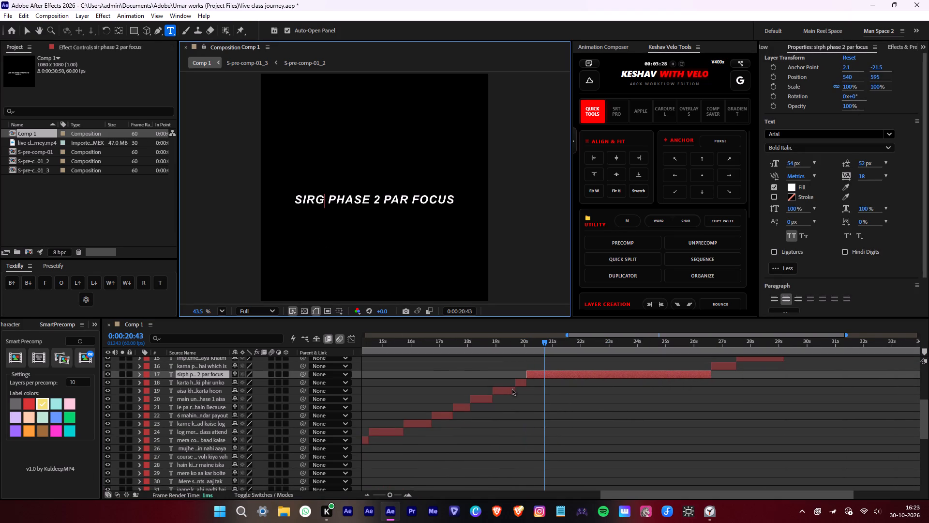
key("f")
left_click(589, 374)
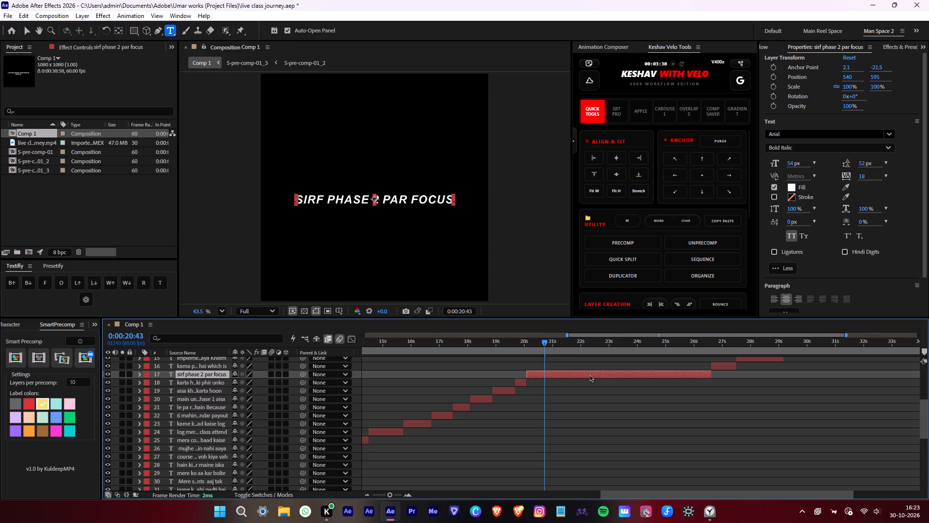
Check the audio for "sirf phase 2 par focus", split its text layer at 0:00:20:51 and delete the part after it.
type("i")
key("space")
scroll(610, 375, "down", 8)
key("space")
scroll(551, 378, "up", 2, "alt")
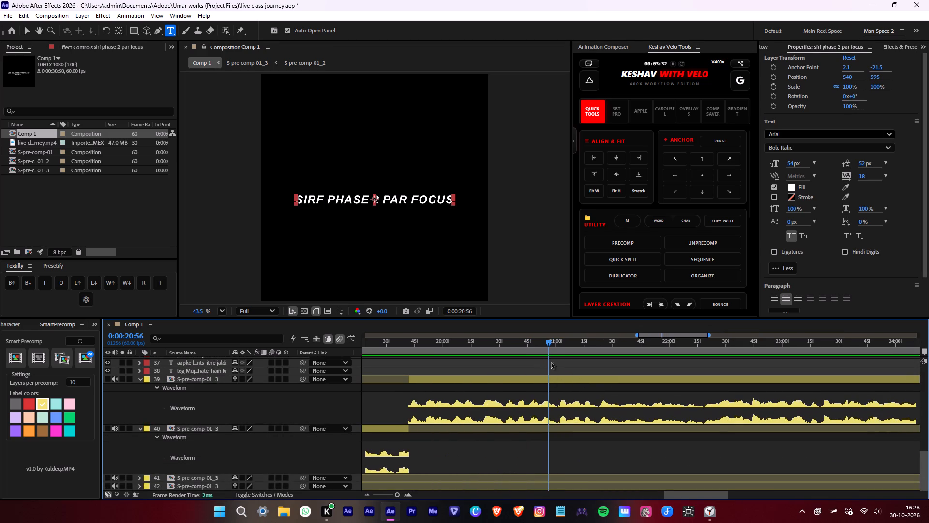
left_click_drag(546, 349, 525, 346)
key("space")
left_click_drag(527, 346, 535, 345)
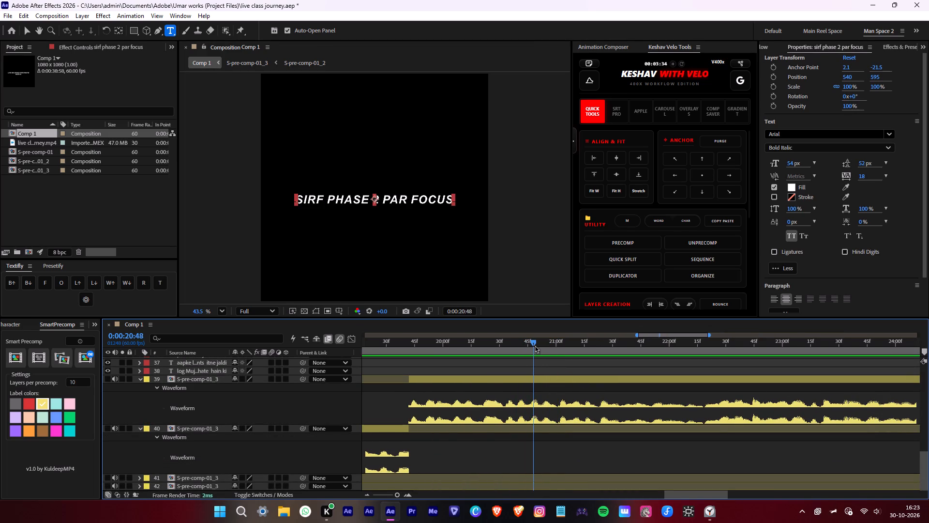
left_click_drag(535, 345, 541, 345)
key("space")
left_click(541, 345)
scroll(564, 357, "up", 7)
key("alt+d")
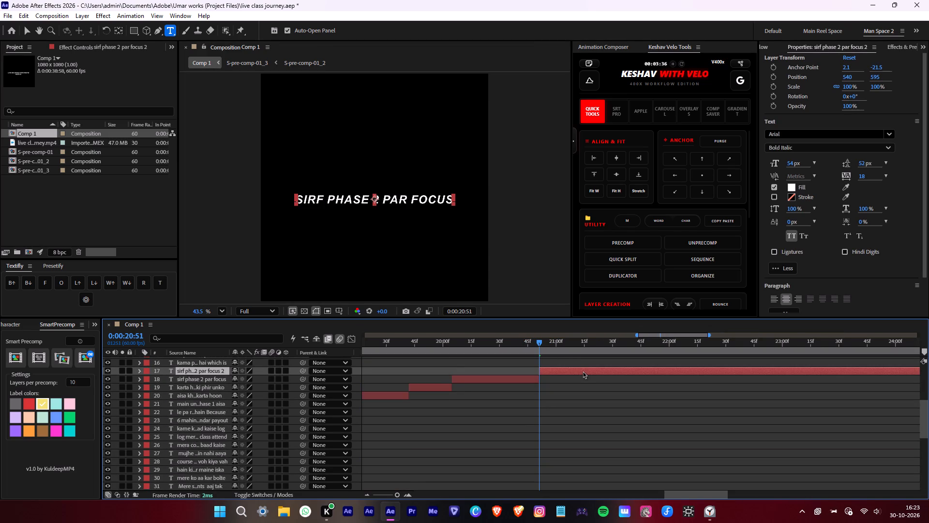
key("Delete")
Extend the start of the "karna padta hai which is" text layer back to 0:00:20:51.
scroll(686, 390, "down", 3)
scroll(698, 398, "up", 2)
left_click_drag(810, 388, 798, 388)
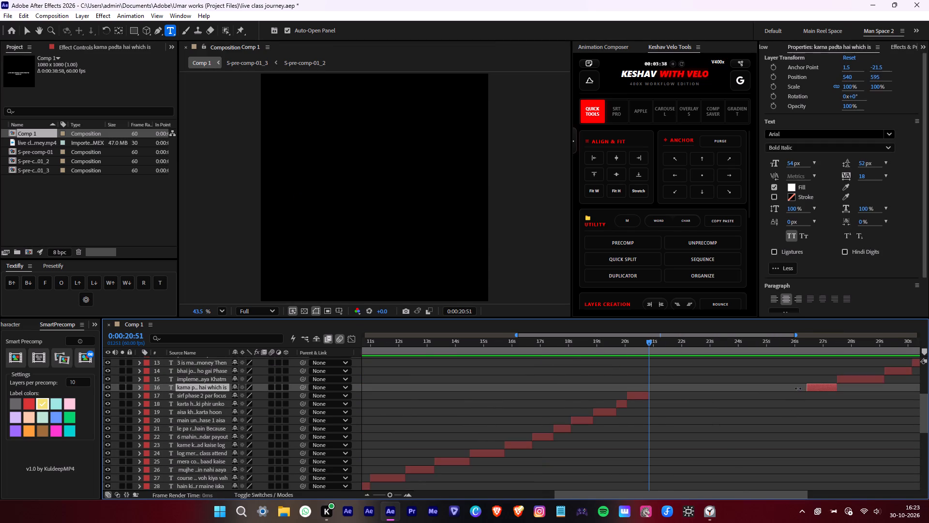
left_click_drag(798, 388, 647, 398)
Play the "karna padta hai which is" layer and break its text onto a second line before "WHICH IS".
key("space")
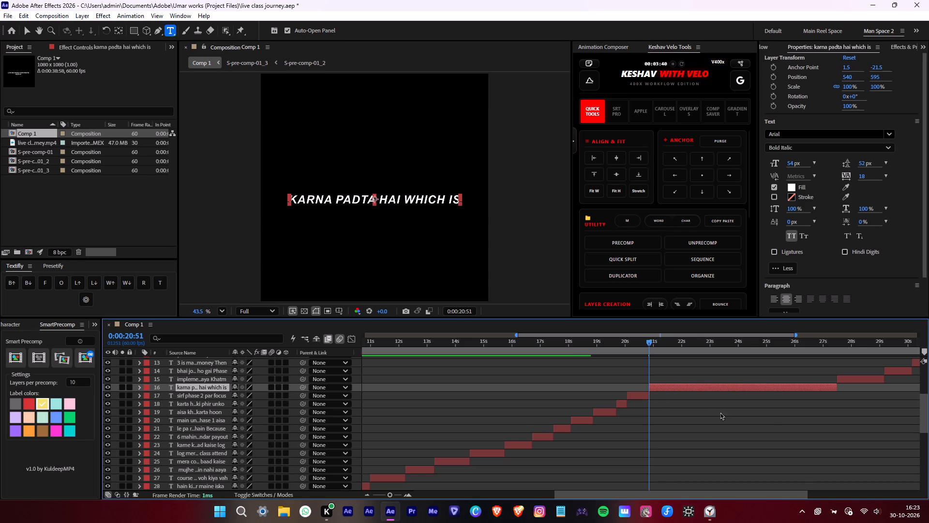
middle_click_drag(771, 420, 600, 418)
scroll(614, 419, "up", 1)
key("space")
scroll(596, 411, "down", 6)
left_click(404, 202)
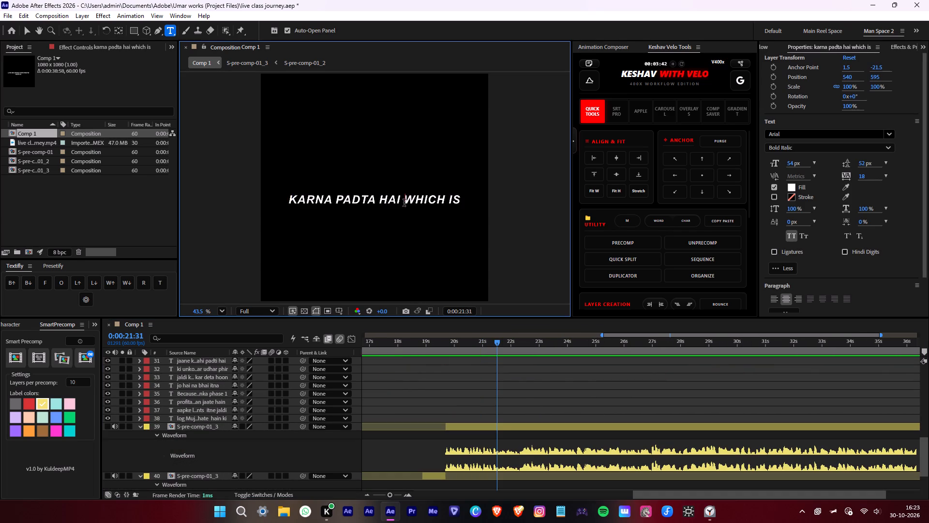
key("Return")
left_click(523, 390)
Find where "karna padta hai which is" ends in the audio, split its layer at 0:00:21:51 and delete the part after it.
key("space")
scroll(505, 381, "up", 2, "alt")
key("space")
left_click_drag(533, 338, 507, 343)
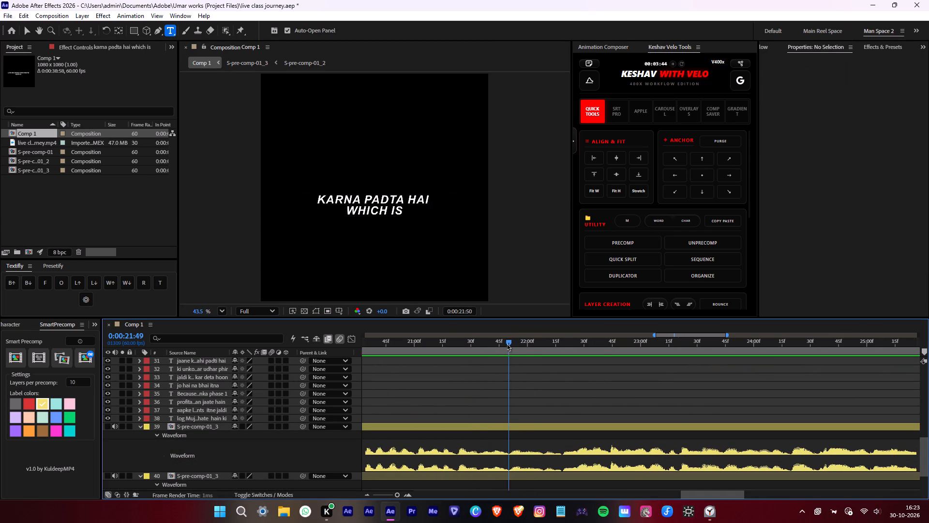
left_click_drag(507, 343, 506, 343)
key("space")
left_click(510, 345)
scroll(535, 360, "up", 7)
left_click(539, 412)
key("alt+d")
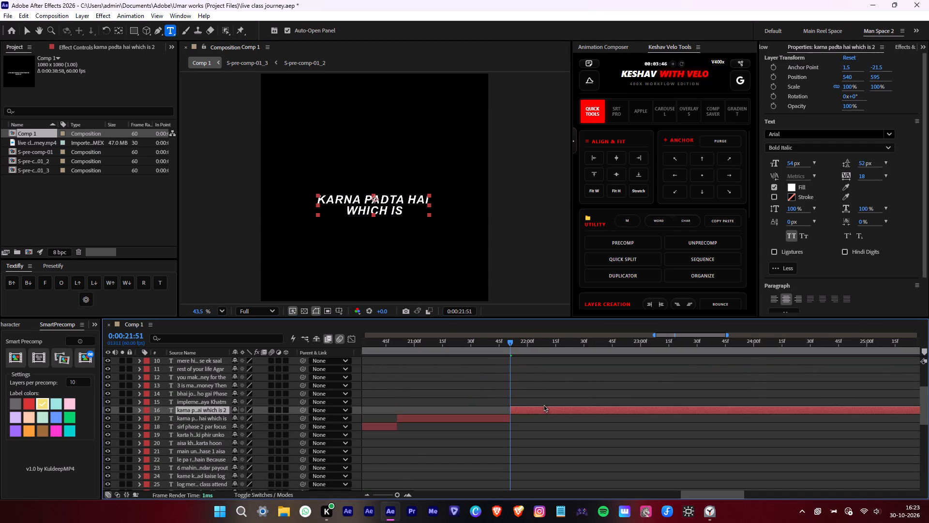
key("Delete")
Extend the start of the "implementation Implementation ho gaya Khatm" text layer back to 0:00:21:51.
scroll(608, 409, "down", 2)
left_click_drag(876, 376, 832, 378)
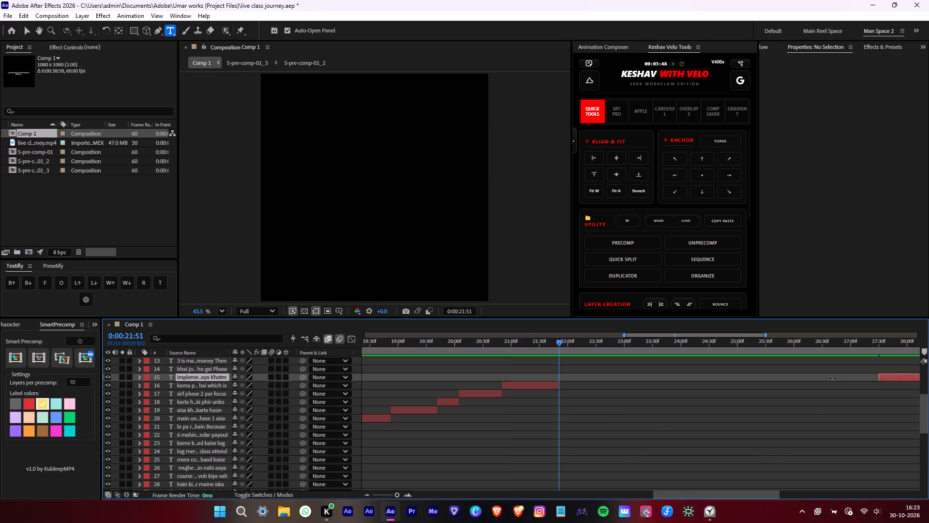
left_click_drag(832, 378, 556, 394)
Play the "implementation Implementation ho gaya Khatm" layer and split it at 0:00:22:19.
key("space")
scroll(699, 401, "down", 8)
key("space")
left_click_drag(604, 341, 588, 343)
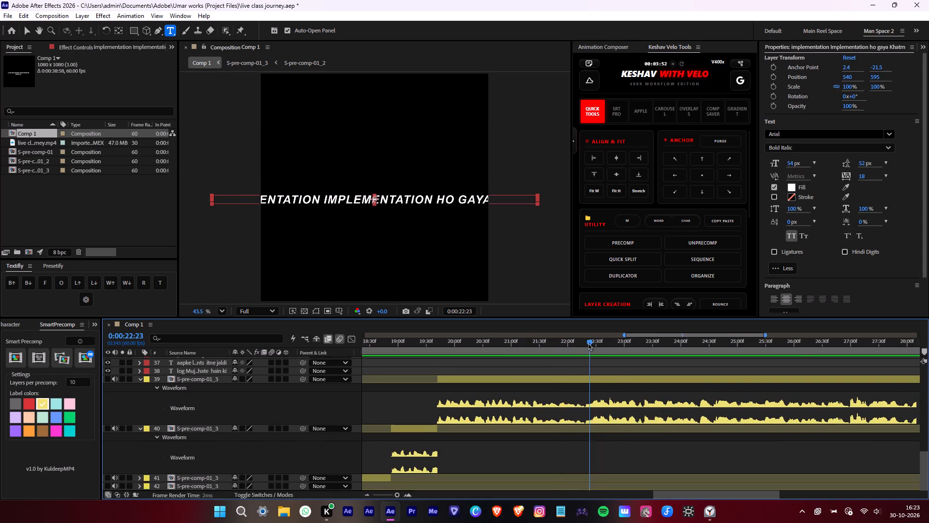
left_click_drag(588, 343, 584, 343)
scroll(640, 362, "up", 8)
key("alt+d")
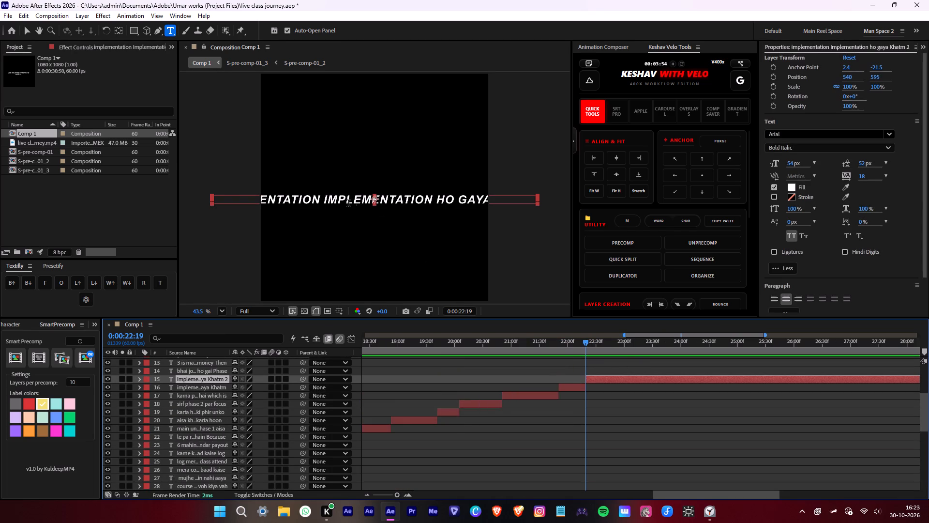
Remove the first "IMPLEMENTATION" from the second part's text and put "HO GAYA KHATM" on its own line.
left_click_drag(318, 200, 173, 205)
key("BackSpace")
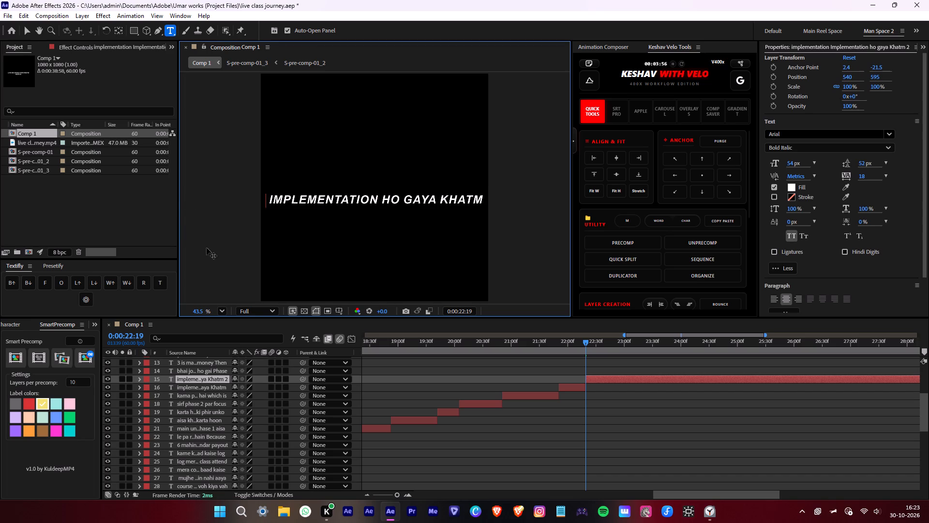
left_click(405, 202)
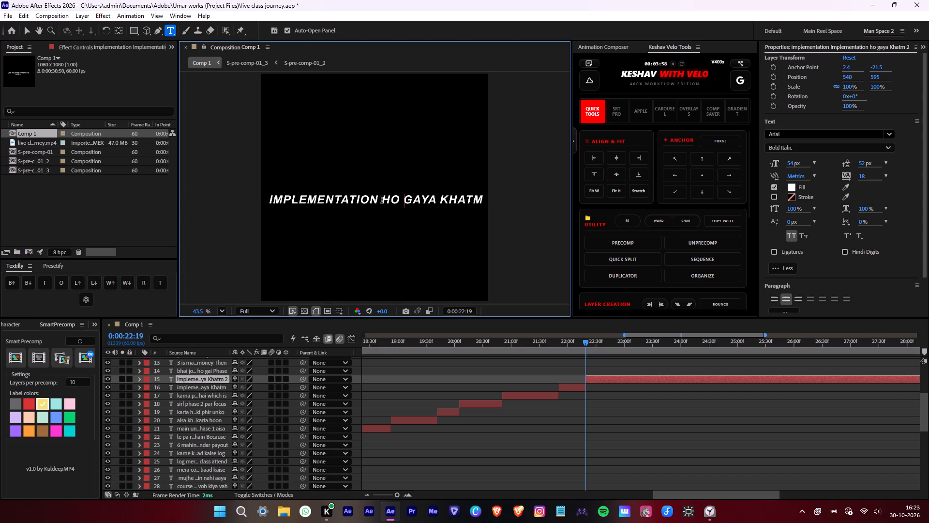
left_click(382, 200)
key("Return")
left_click(594, 381)
Find where "Implementation ho gaya Khatm" ends in the audio and split its text layer at 0:00:23:45.
key("space")
scroll(773, 425, "down", 7)
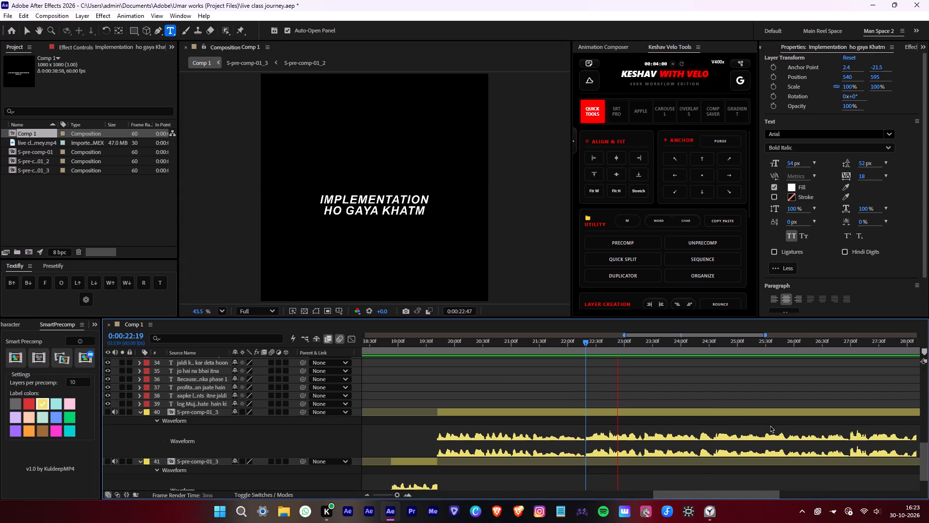
key("space")
left_click_drag(641, 350, 651, 350)
key("space")
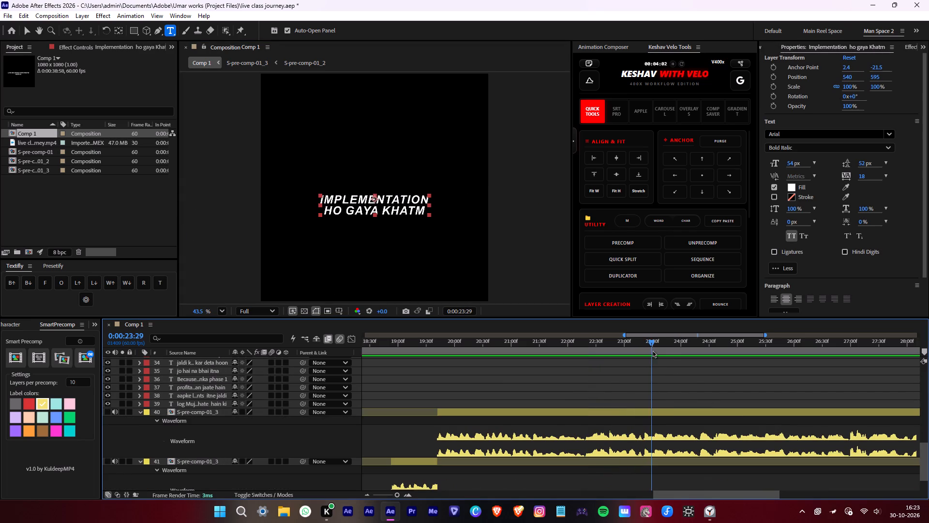
left_click(664, 349)
key("space")
left_click(666, 349)
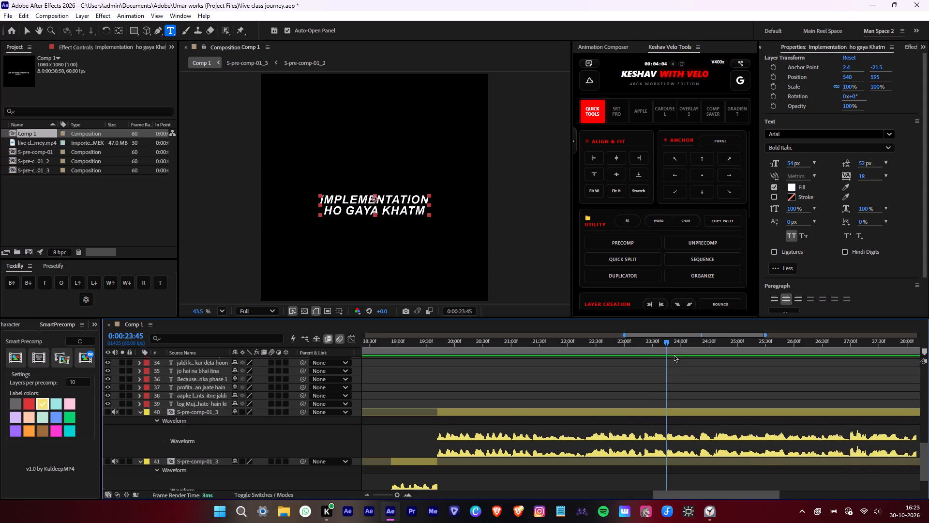
scroll(674, 354, "up", 8)
key("alt+d")
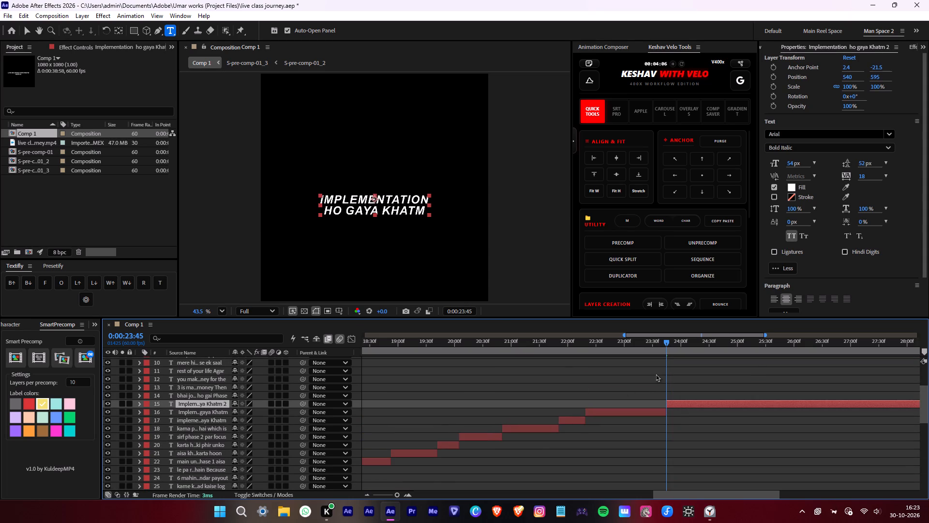
Delete the second part of the split "Implementation ho gaya Khatm" layer, after 0:00:23:45.
key("Delete")
Add "bhai" to the end of the remaining "Implementation ho gaya Khatm" text.
left_click(644, 361)
left_click(643, 349)
left_click(645, 402)
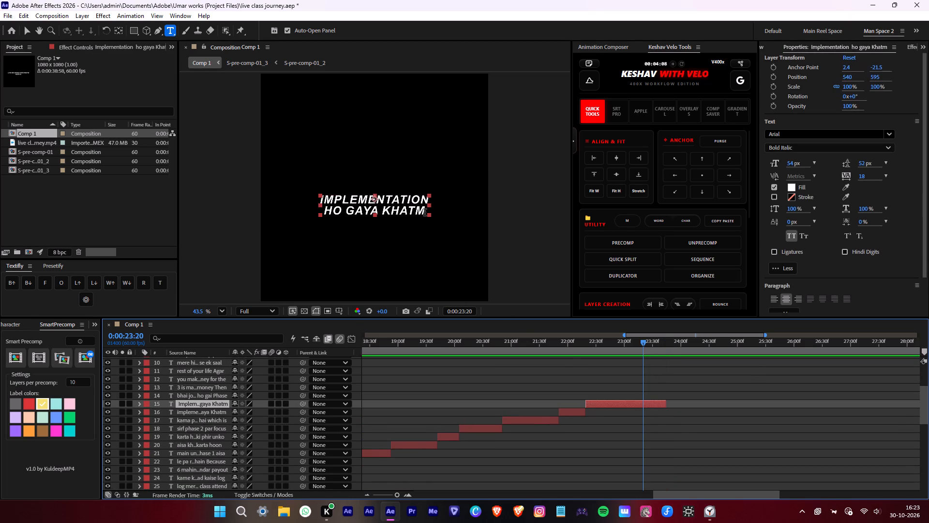
left_click(425, 212)
key("space")
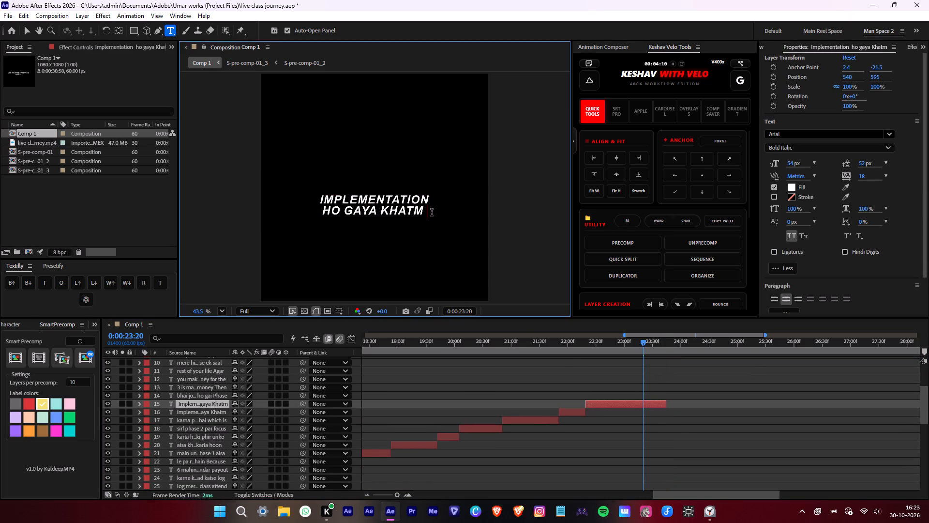
type("bhai")
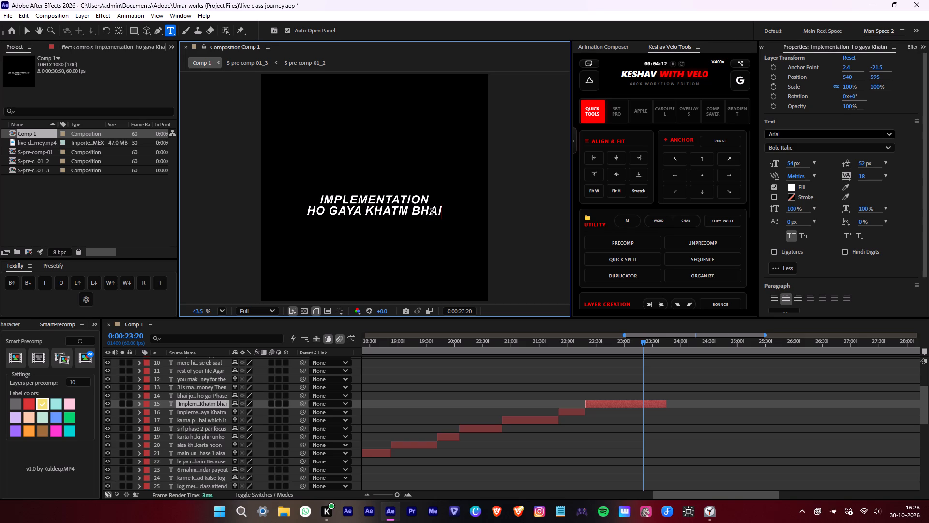
key("BackSpace")
key("a")
key("BackSpace")
key("i")
left_click(654, 410)
left_click(654, 404)
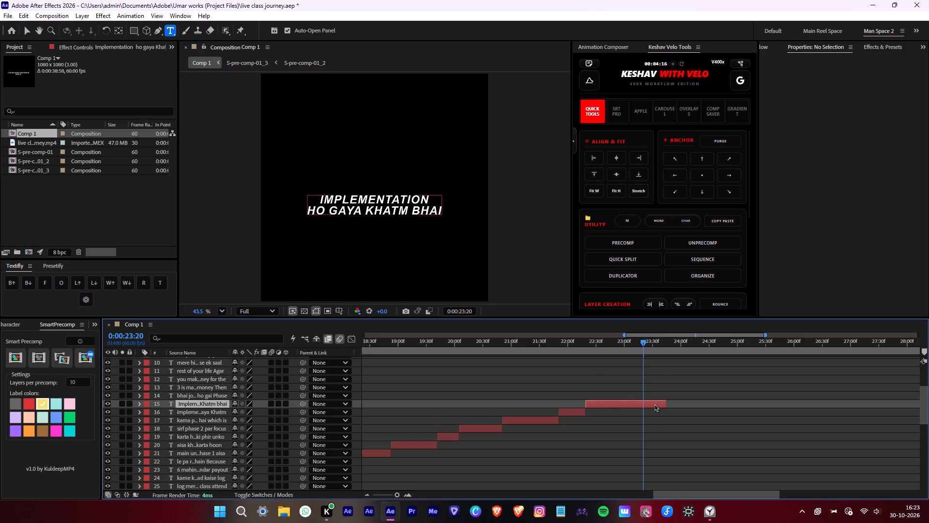
Extend the start of the "bhai journey ho gai Phase" text layer back to 0:00:23:45.
key("o")
scroll(667, 405, "up", 3, "alt")
left_click_drag(655, 347, 662, 347)
scroll(663, 360, "down", 4, "alt")
left_click_drag(814, 396, 660, 401)
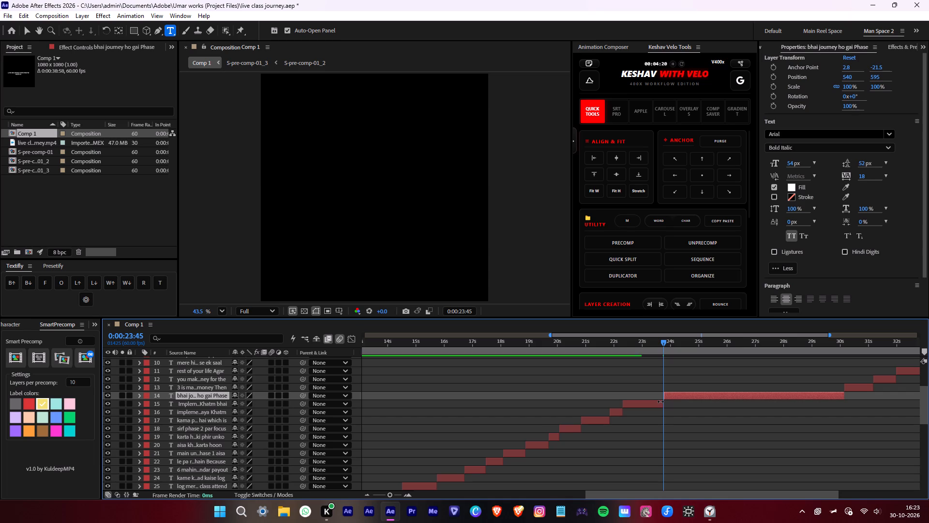
left_click_drag(660, 401, 659, 401)
scroll(661, 400, "up", 2, "alt")
left_click(664, 396)
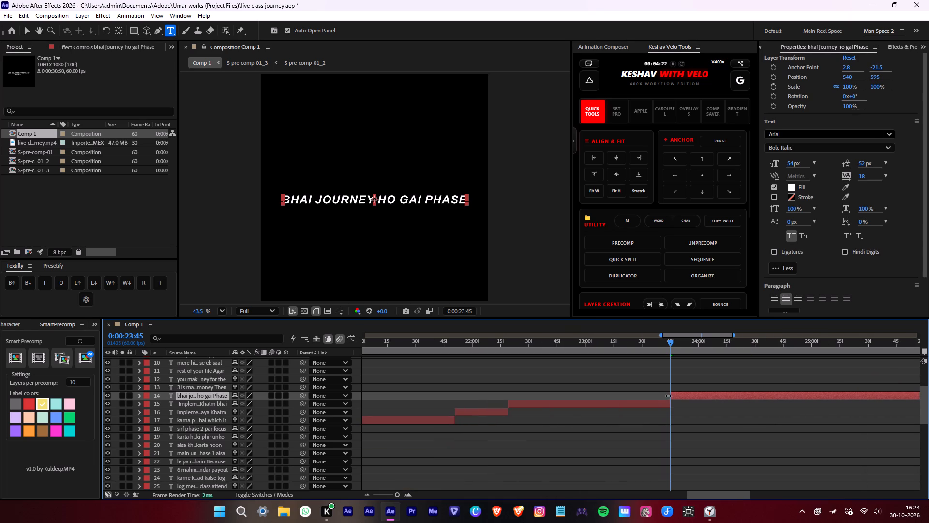
Find where "Phase" begins in the audio at 0:00:24:20 and cut "Phase" from the "bhai journey ho gai Phase" text.
key("space")
middle_click_drag(779, 413, 562, 403)
scroll(552, 400, "down", 2, "alt")
key("space")
scroll(571, 401, "down", 6)
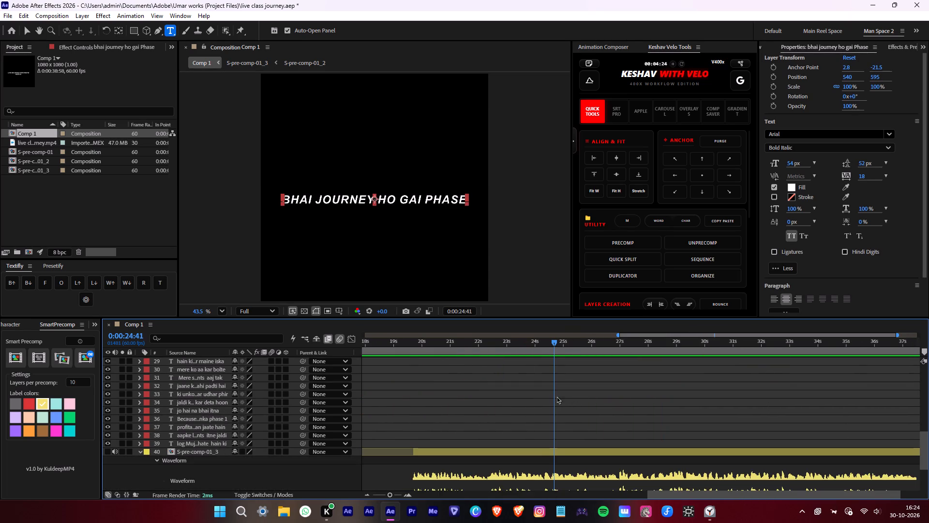
scroll(554, 395, "up", 2, "alt")
left_click(545, 350)
key("space")
left_click(542, 350)
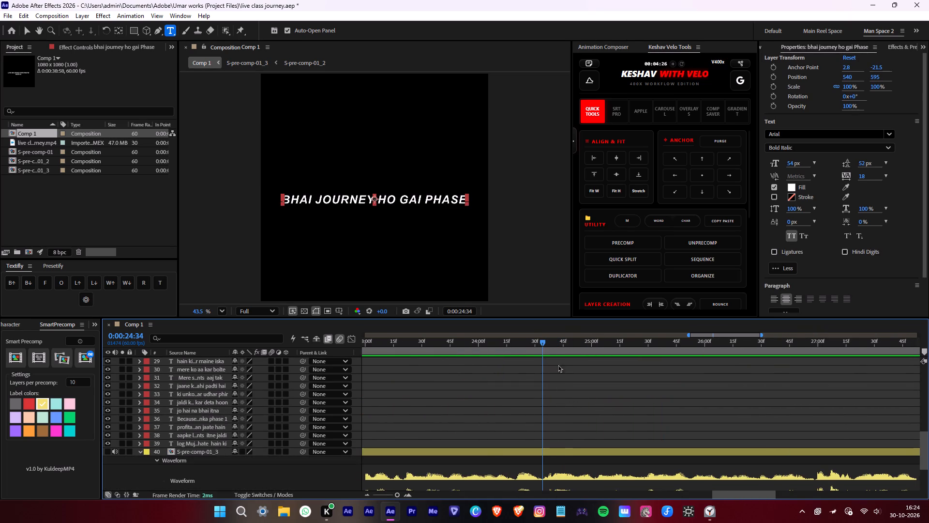
left_click_drag(536, 348, 516, 351)
key("space")
left_click(516, 351)
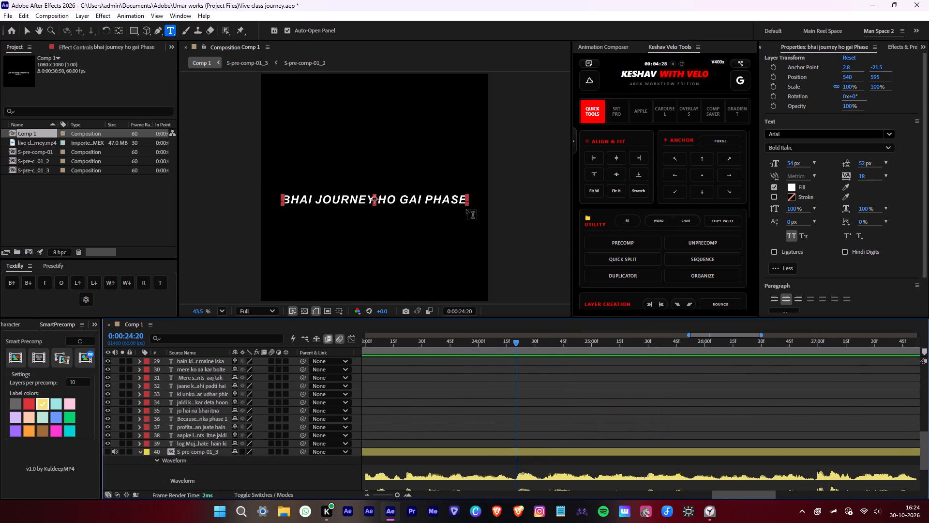
left_click_drag(423, 202, 475, 202)
key("ctrl+x")
Split the "bhai journey ho gai" layer at 0:00:24:20 and delete the part after it.
scroll(613, 388, "up", 6)
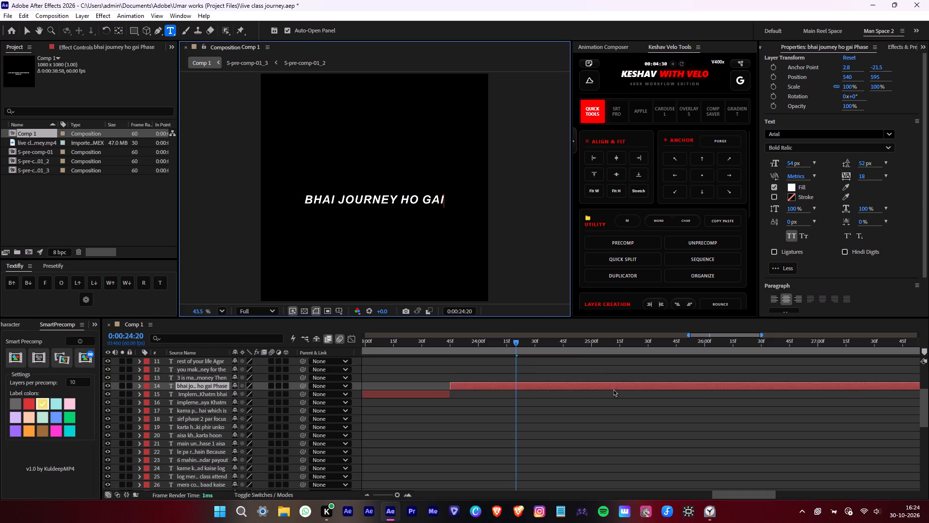
left_click(614, 388)
key("alt+d")
key("F12")
key("Delete")
Extend the start of the "3 is making money Then" text layer back to 0:00:24:20.
scroll(621, 403, "down", 2, "alt")
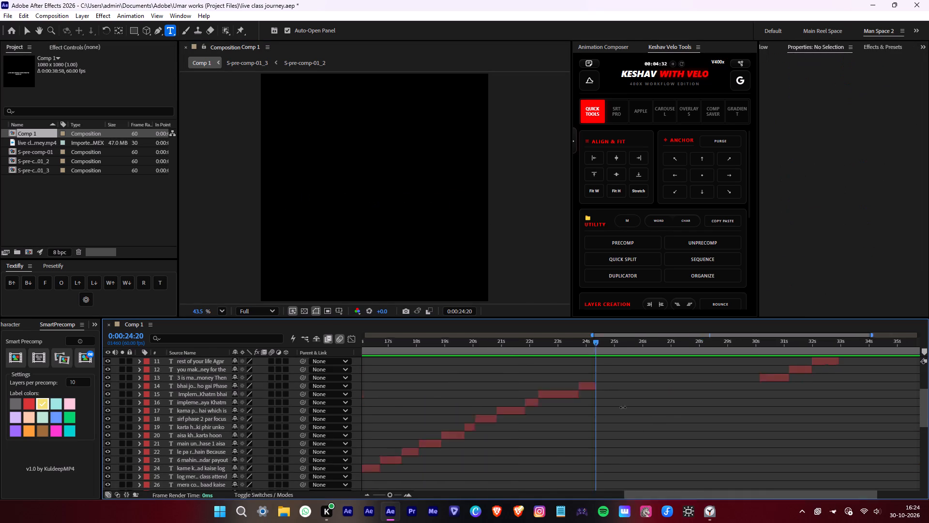
scroll(623, 407, "down", 2, "alt")
left_click_drag(791, 377, 710, 384)
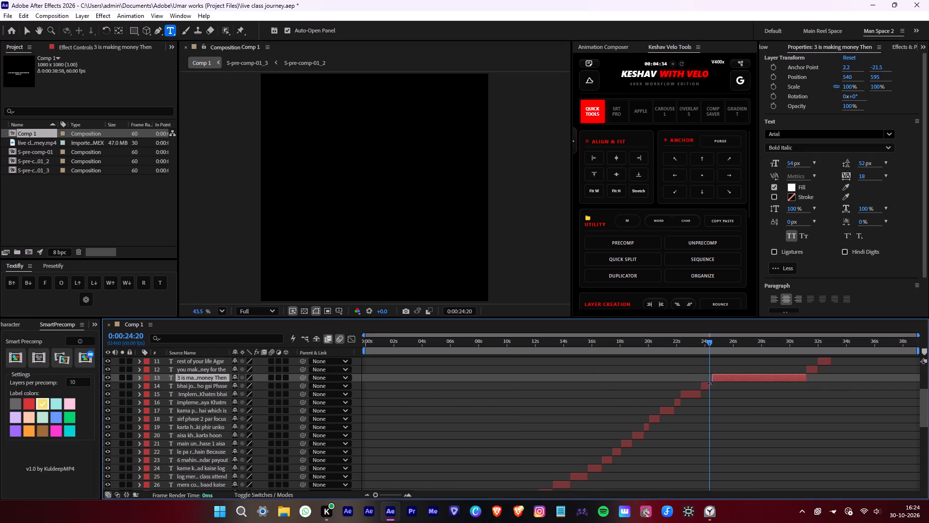
left_click_drag(710, 384, 708, 383)
scroll(712, 383, "up", 2, "alt")
Paste "Phase" before "3 is making money Then" and put "making money Then" on its own line.
left_click(297, 201)
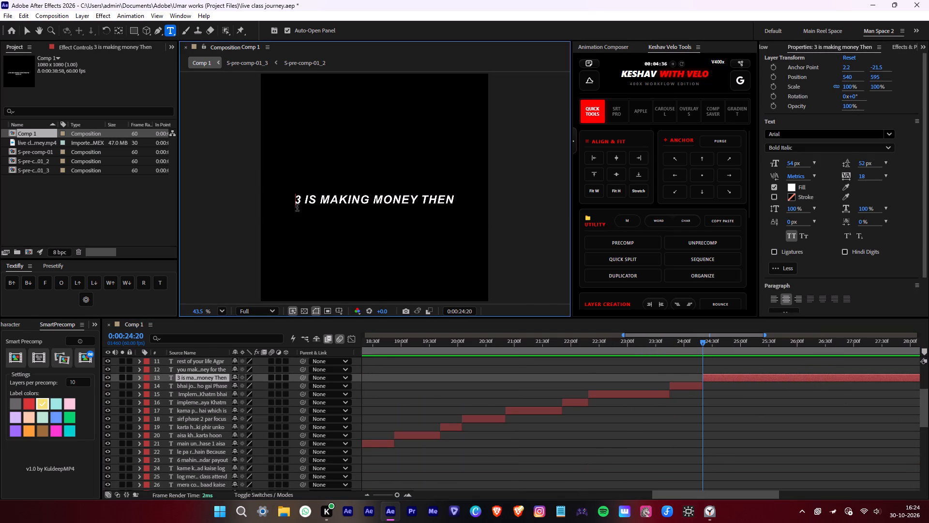
key("ctrl+v")
key("space")
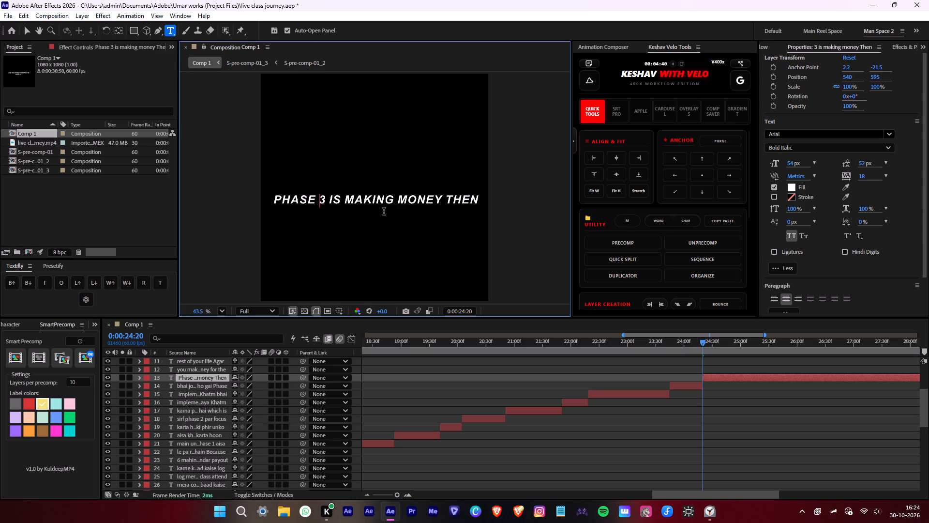
left_click(340, 199)
key("Return")
left_click(692, 396)
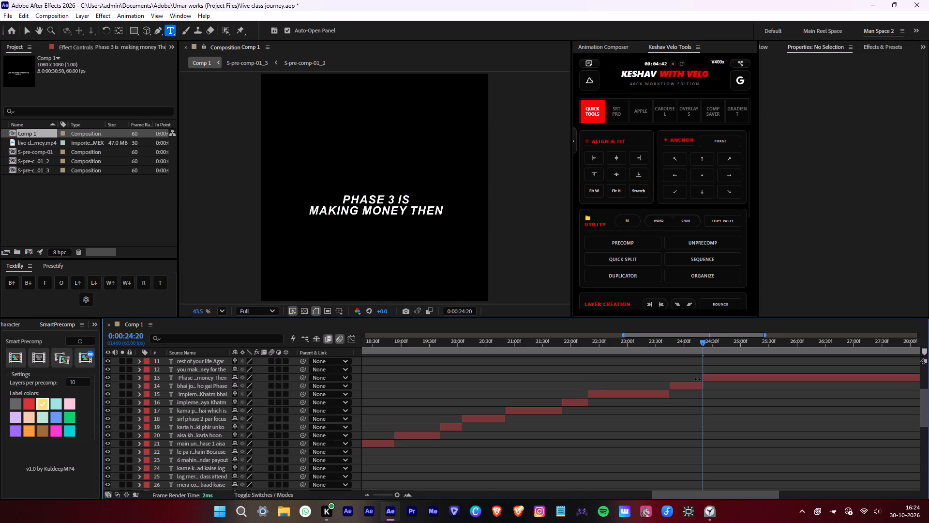
Find where "Then" begins in the audio at 0:00:25:22 and cut "Then" from the "Phase 3 is making money Then" text.
left_click(700, 375)
key("space")
middle_click_drag(856, 421, 693, 408)
scroll(691, 404, "down", 7)
key("space")
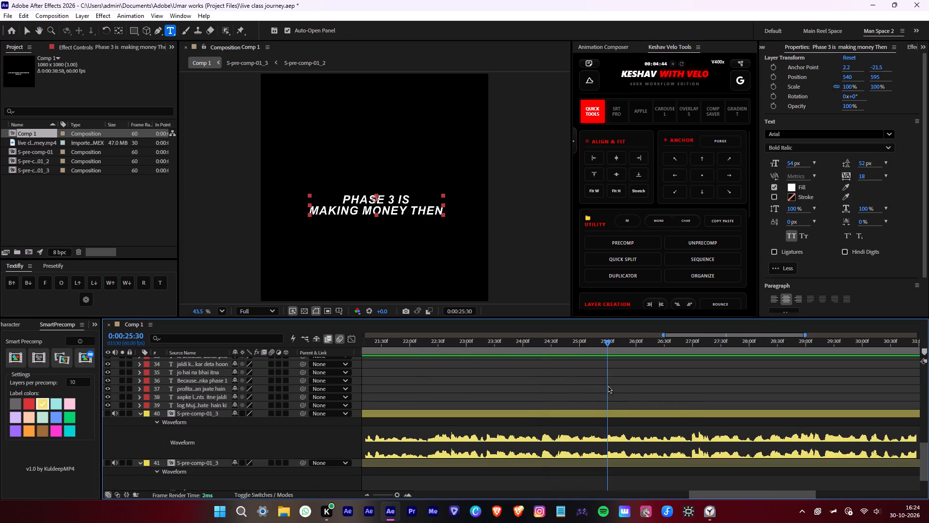
scroll(607, 385, "up", 1, "alt")
left_click_drag(602, 358, 588, 356)
left_click_drag(603, 345, 593, 344)
key("space")
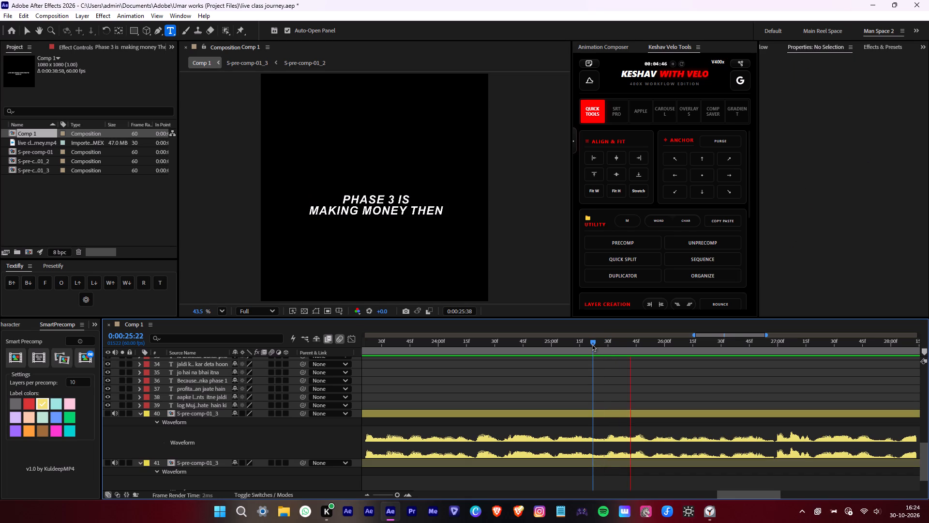
left_click(592, 344)
scroll(606, 357, "up", 10)
left_click(611, 414)
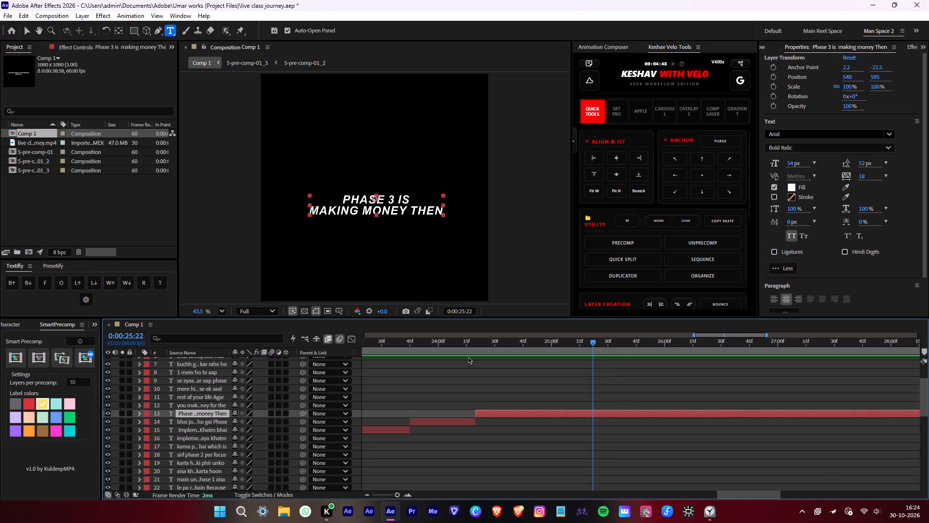
left_click_drag(410, 212, 451, 212)
key("ctrl+x")
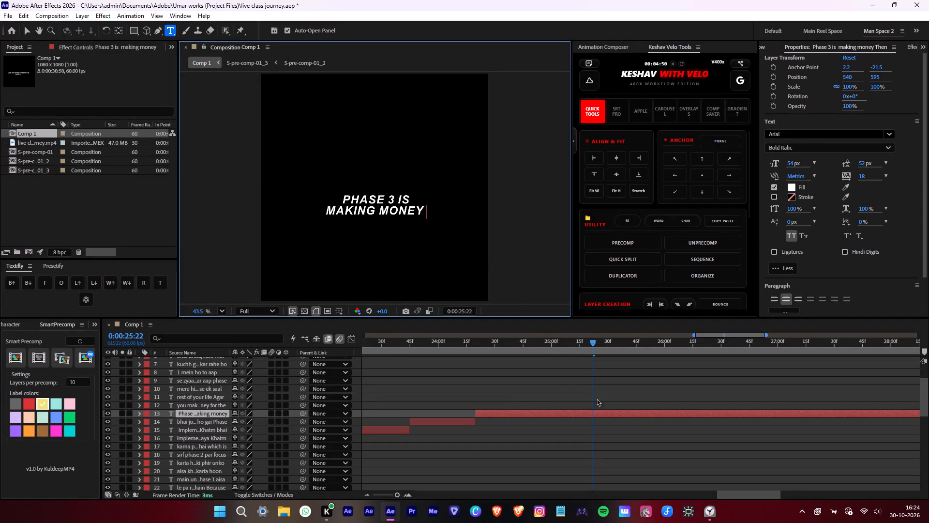
Split the "Phase 3 is making money" layer at 0:00:25:22 and delete the part after it.
left_click(592, 409)
key("alt+d")
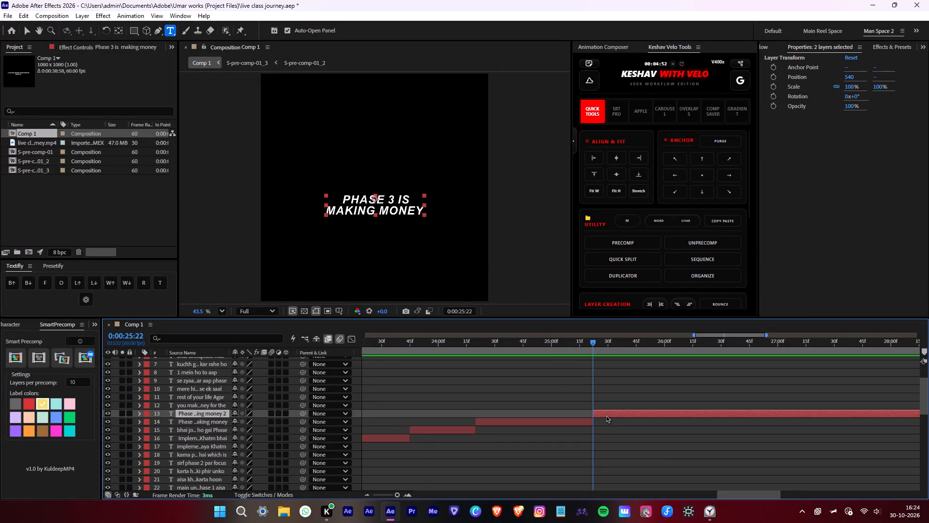
key("ctrl+z")
left_click(604, 412)
key("alt+d")
key("Delete")
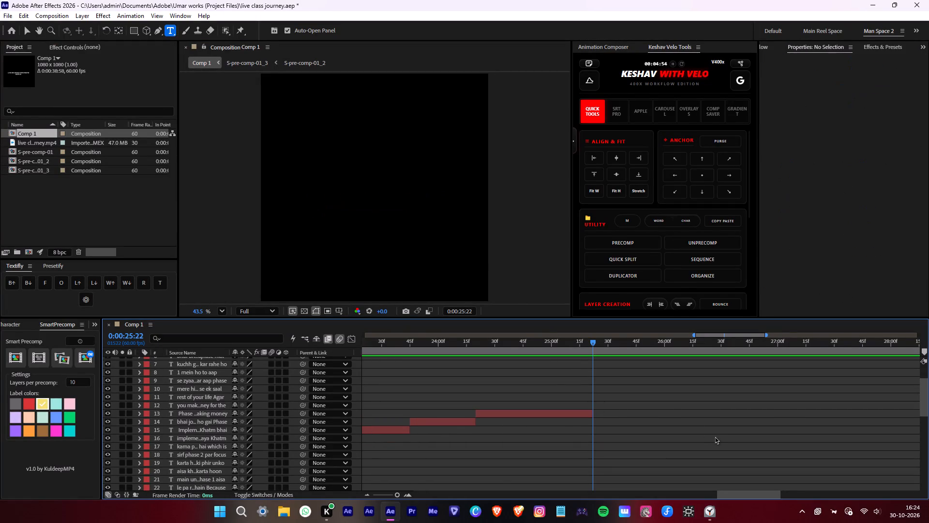
Extend the start of the "you make money for the" text layer back to 0:00:25:22.
scroll(713, 435, "down", 3)
middle_click_drag(707, 437, 598, 459)
scroll(602, 459, "up", 1)
left_click_drag(739, 404, 596, 422)
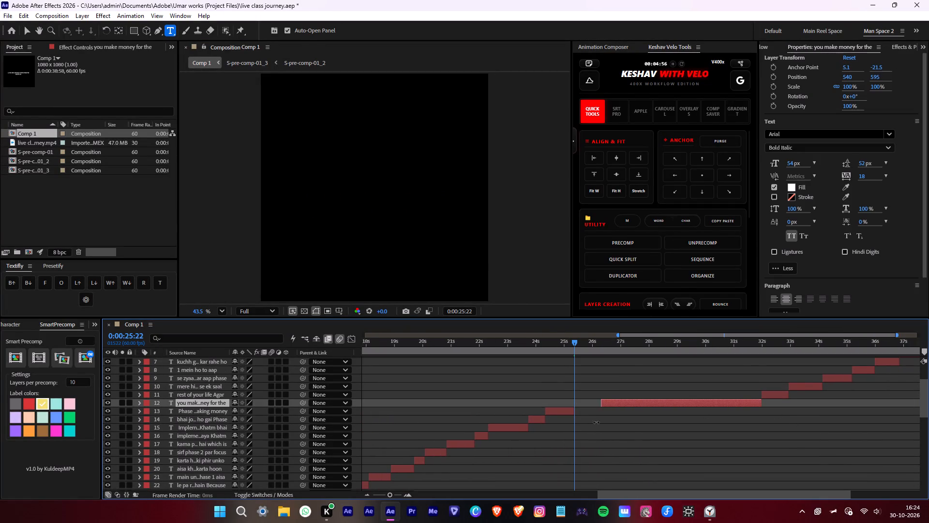
left_click_drag(596, 422, 574, 422)
Paste "Then" before "you make money for the" and put "make money for the" on its own line.
key("space")
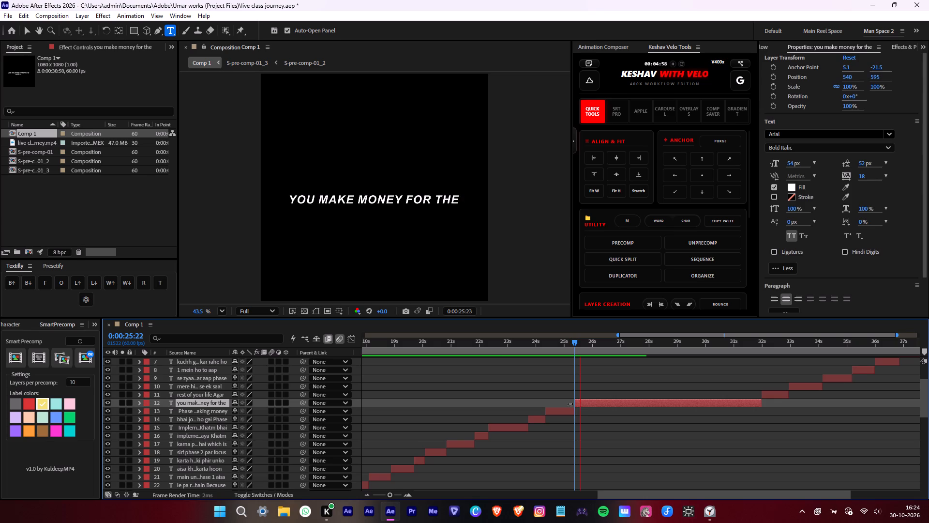
key("space")
left_click(291, 200)
key("ctrl+v")
key("space")
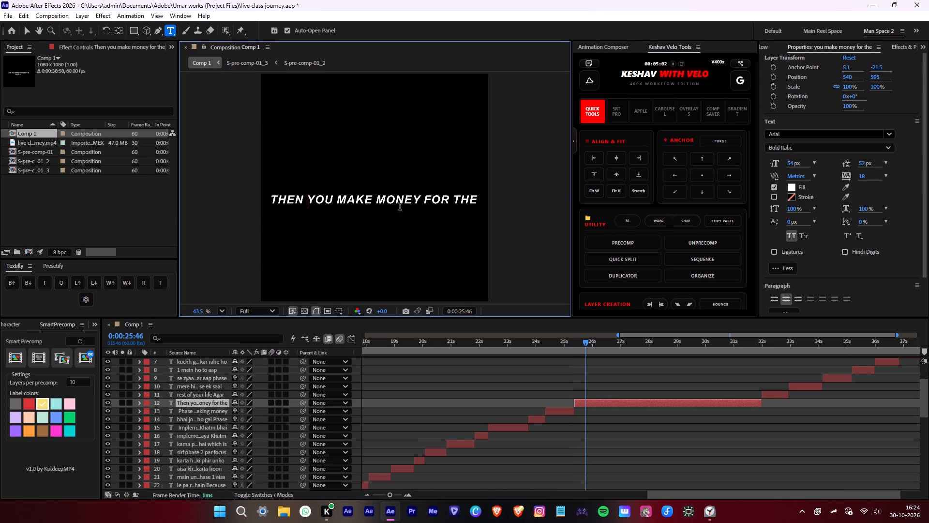
left_click(335, 202)
key("Return")
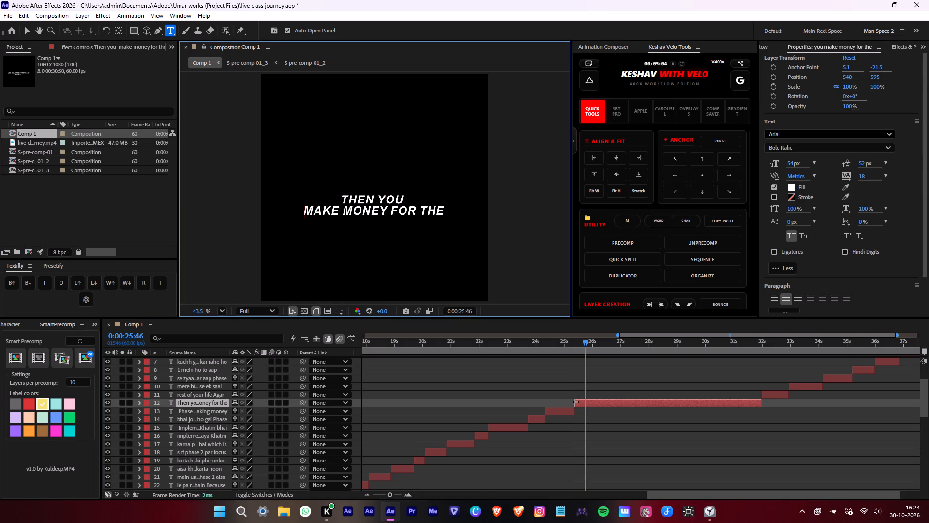
Find where "Then you make money for the" should end in the audio, split its layer at 0:00:26:59 and delete the remainder.
left_click(583, 400)
key("space")
type("i")
key("space")
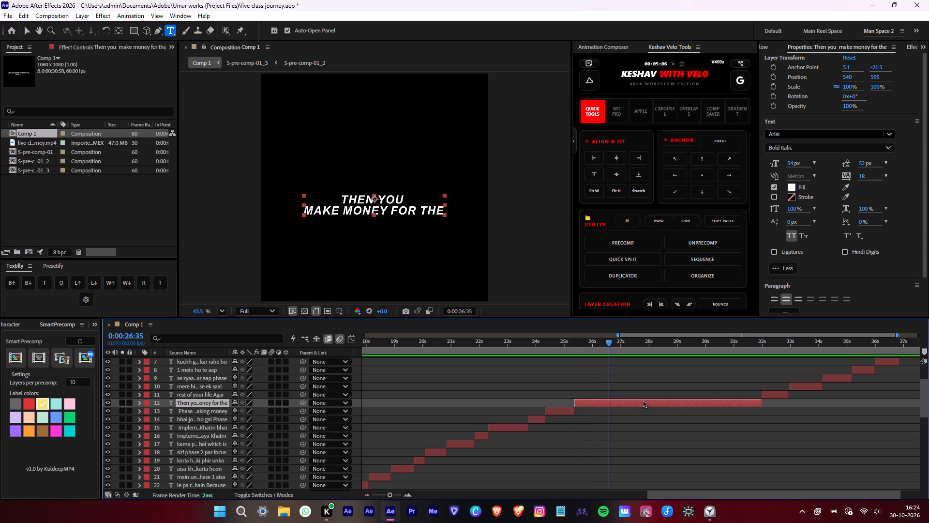
type("i")
key("space")
scroll(643, 400, "down", 9)
scroll(635, 400, "up", 1, "alt")
key("space")
left_click_drag(562, 345, 554, 346)
left_click(558, 347)
key("space")
left_click_drag(599, 350, 604, 351)
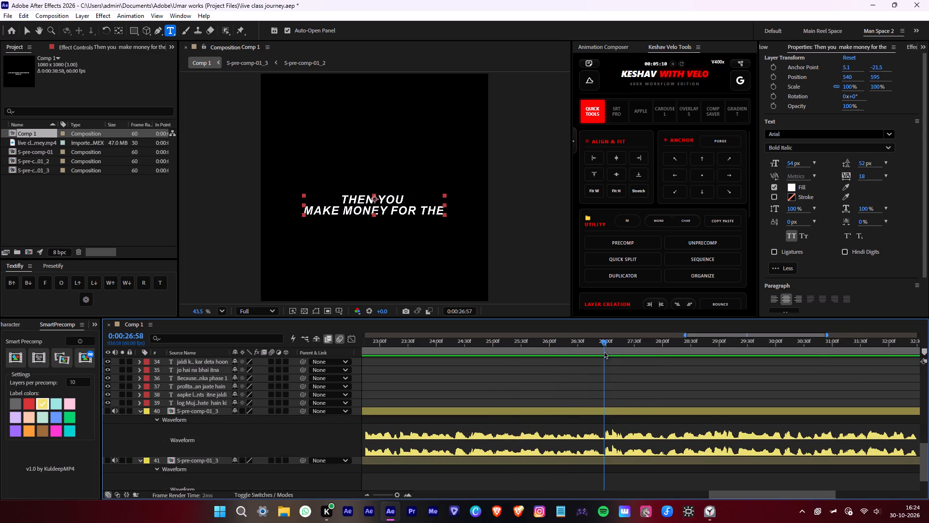
left_click_drag(604, 351, 604, 351)
scroll(623, 363, "up", 10)
key("alt+d")
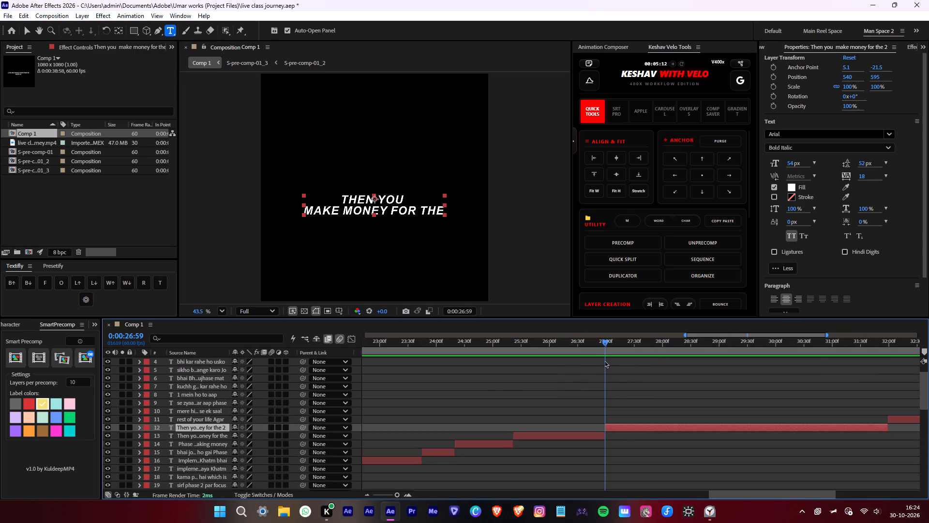
key("Delete")
Play the "Then you make money for the" layer and split it at 0:00:26:02, where "for the" begins.
left_click(590, 351)
left_click(577, 425)
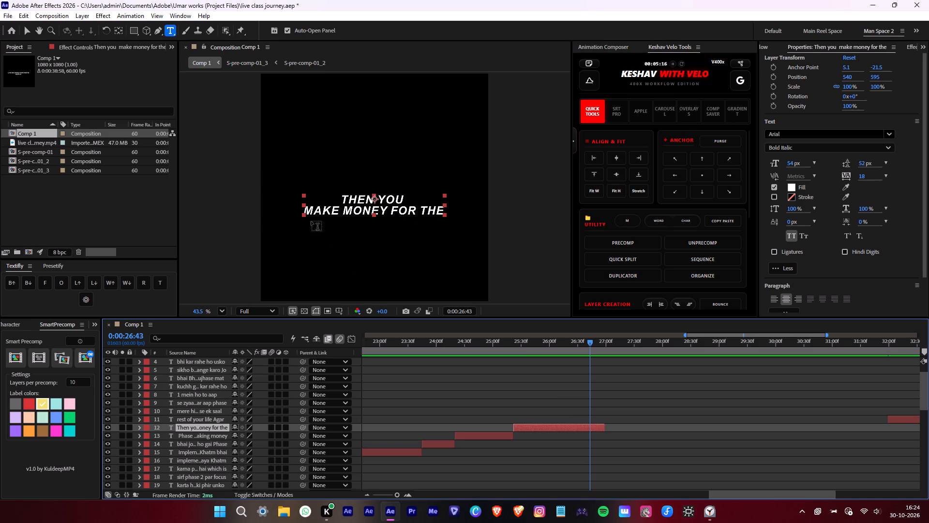
left_click(578, 425)
key("i")
key("space")
scroll(596, 416, "down", 9)
key("space")
left_click(550, 350)
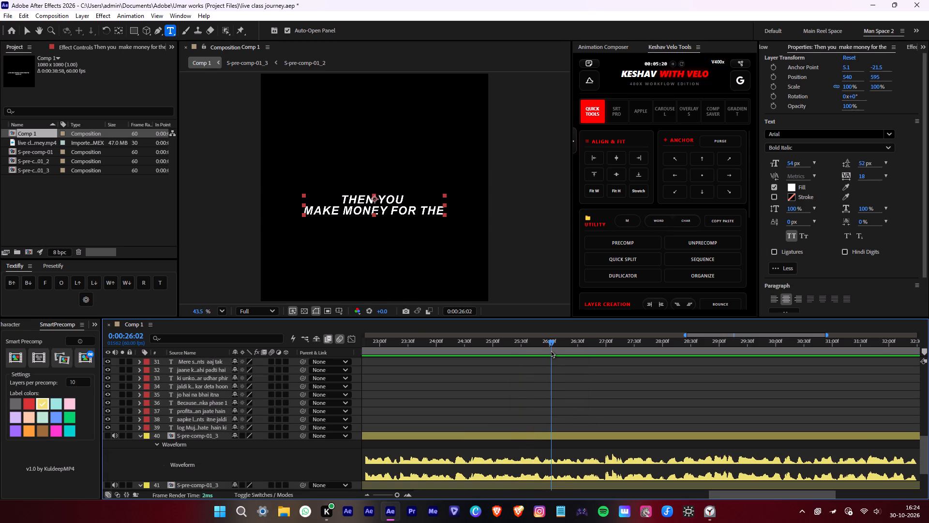
key("space")
left_click(551, 350)
scroll(555, 353, "up", 6)
scroll(592, 368, "up", 3)
key("alt+d")
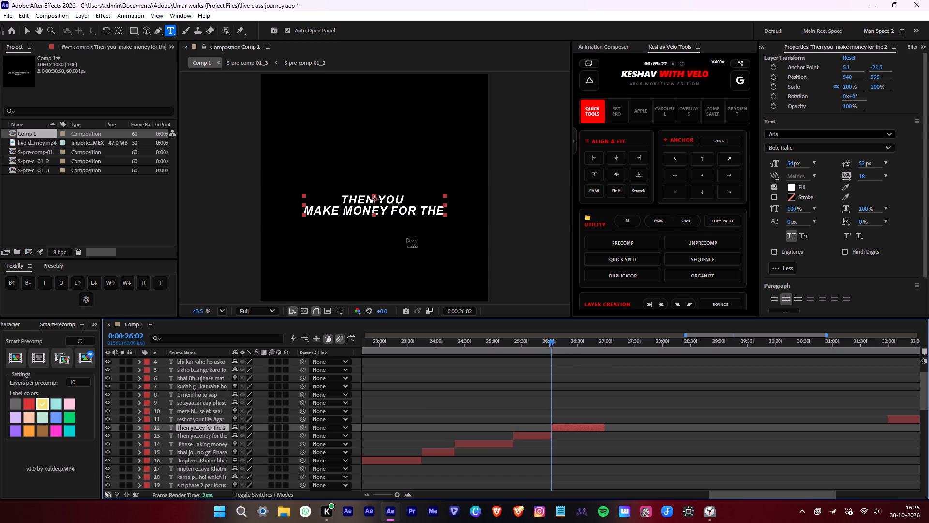
Remove "Then you make money" from the second part's text, keeping only "for the".
left_click_drag(385, 210, 334, 190)
key("BackSpace")
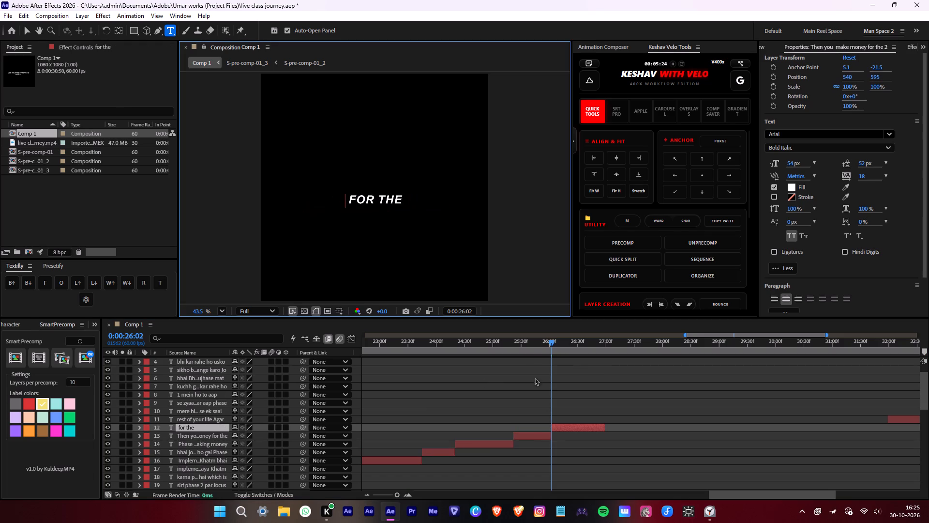
Remove "for the" from the end of the "Then you make money for the" subtitle text.
left_click(532, 348)
left_click(540, 434)
left_click_drag(392, 211, 470, 213)
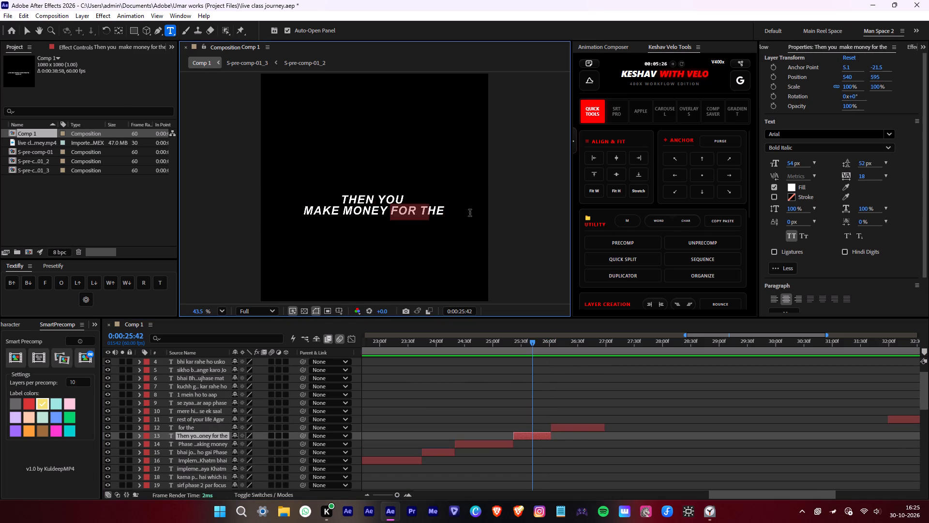
left_click_drag(470, 213, 472, 213)
key("BackSpace")
Extend the "for the" subtitle to read "for the rest of your life", with "your life" on its own line.
left_click(578, 431)
left_click(581, 426)
key("i")
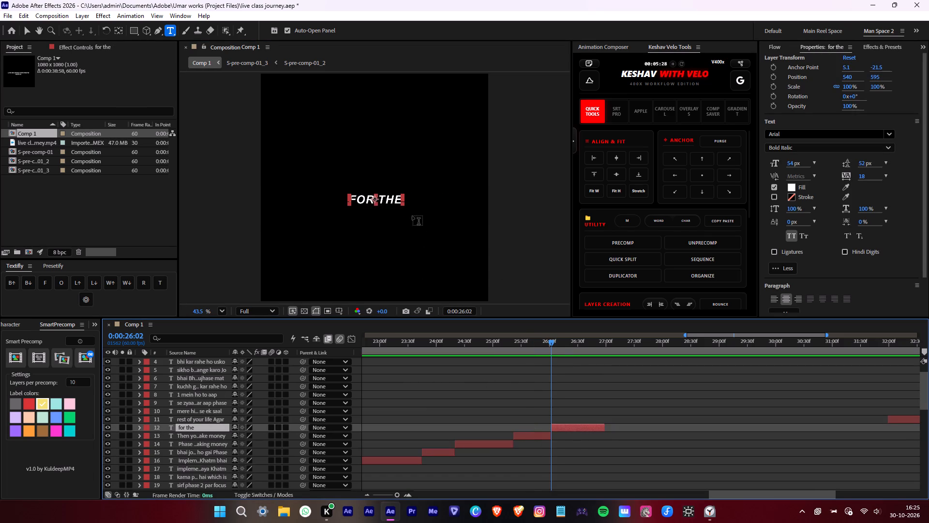
left_click(402, 199)
key("space")
type("rest of")
key("space")
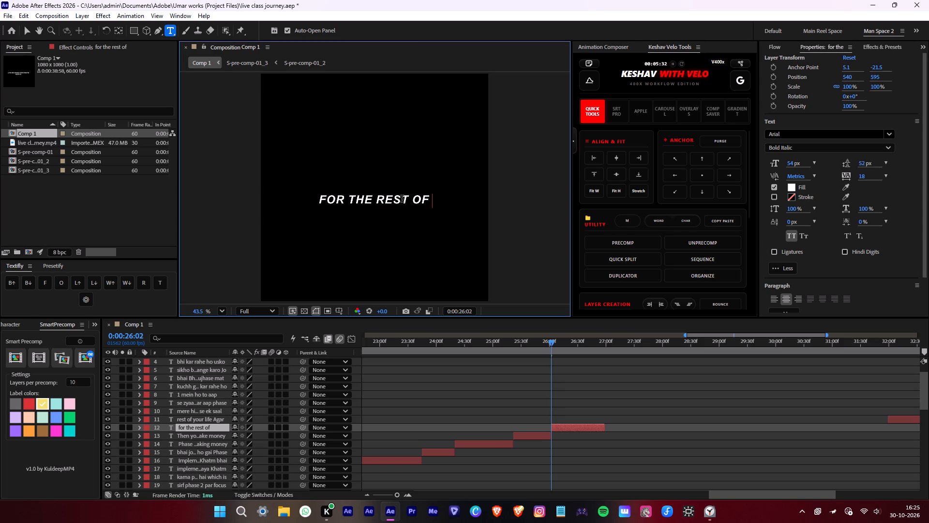
type("your life")
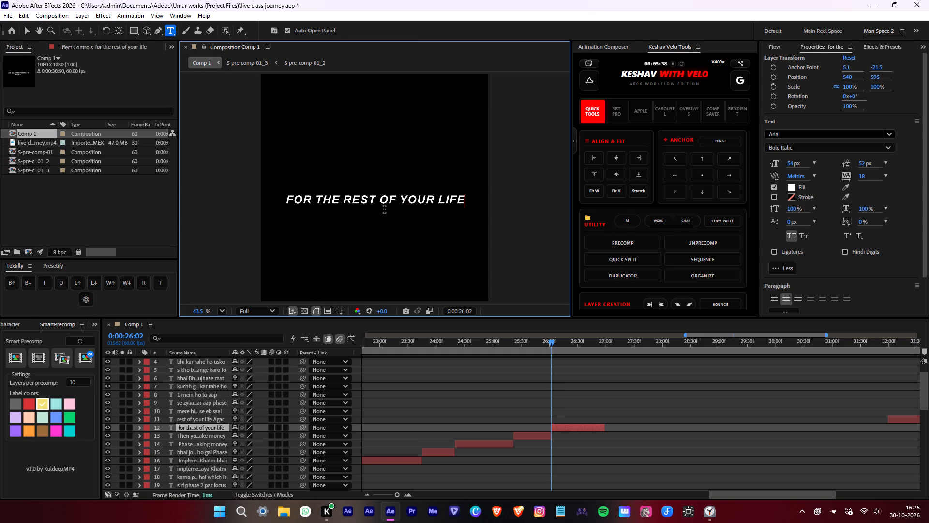
left_click(399, 201)
key("Return")
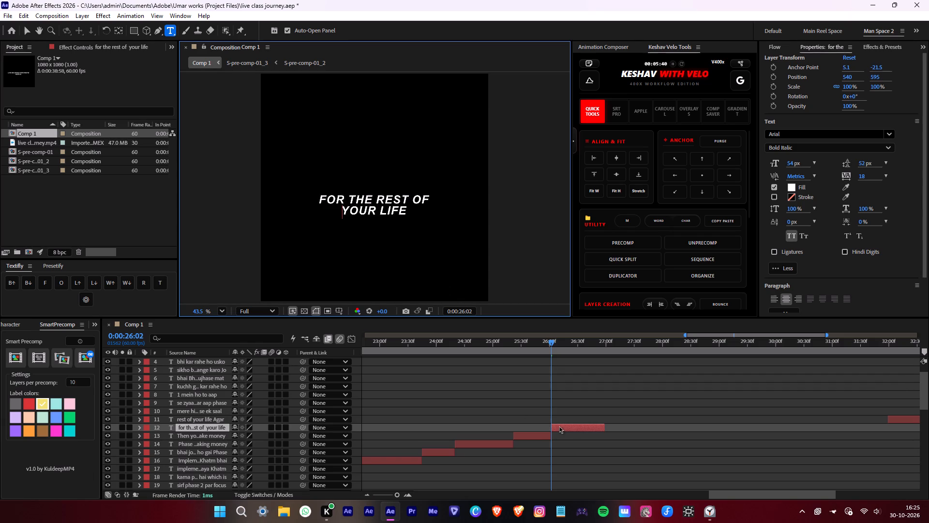
Find where "your life" ends, split the S-pre-comp-01_3 audio layer at 0:00:26:55, trim the pause and close the gap.
left_click(569, 429)
scroll(569, 429, "up", 2, "alt")
key("space")
middle_click_drag(832, 420, 718, 407)
key("space")
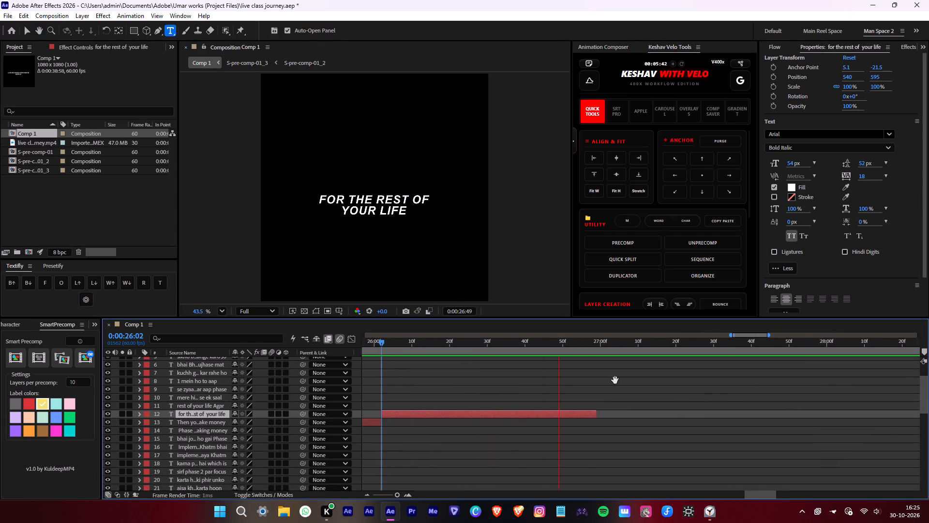
scroll(613, 378, "down", 12)
left_click_drag(587, 346, 598, 346)
left_click_drag(595, 346, 590, 346)
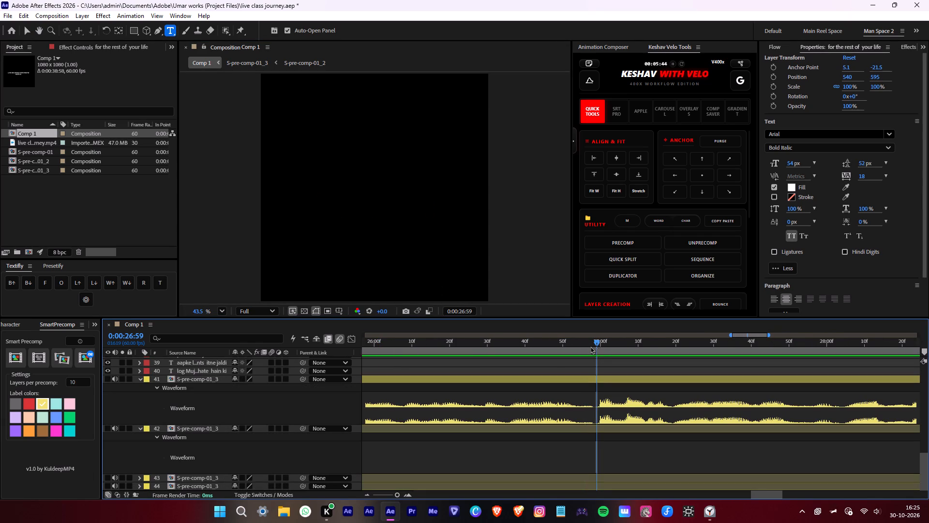
left_click_drag(590, 346, 579, 344)
left_click(588, 377)
key("alt+d")
type("ll")
left_click_drag(579, 378, 594, 379)
left_click_drag(611, 381, 599, 379)
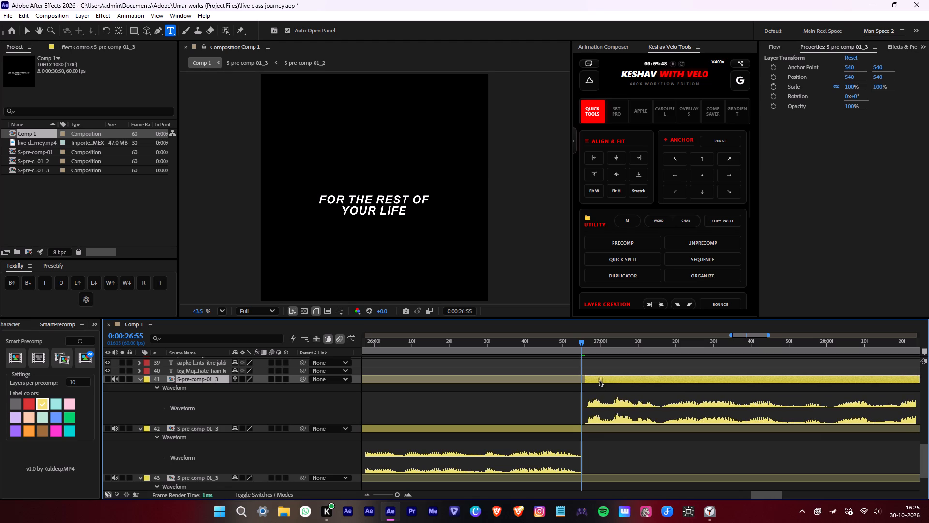
left_click_drag(599, 379, 597, 379)
Split the "for the rest of your life" text layer at 0:00:26:55 and delete the remainder.
scroll(595, 379, "down", 3, "alt")
scroll(645, 388, "up", 1, "alt")
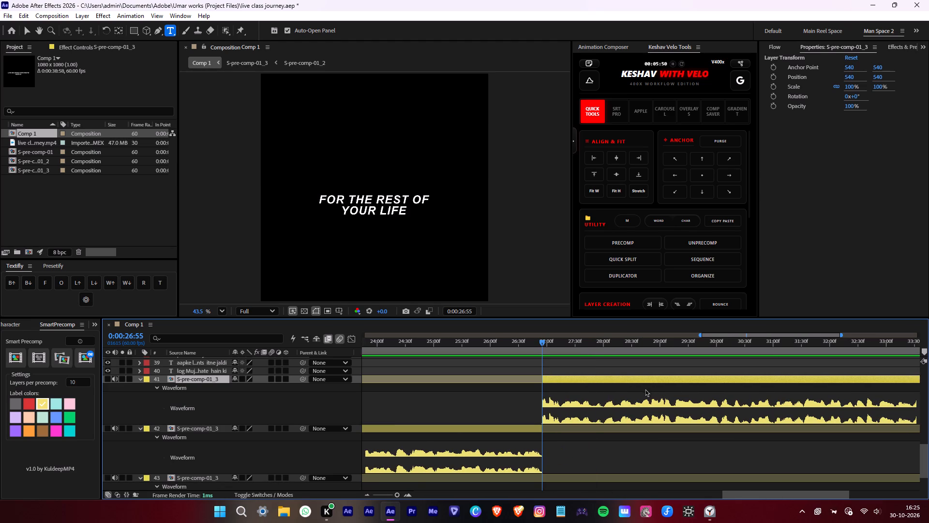
middle_click_drag(735, 399, 495, 397)
middle_click_drag(756, 408, 532, 416)
scroll(532, 415, "down", 4, "alt")
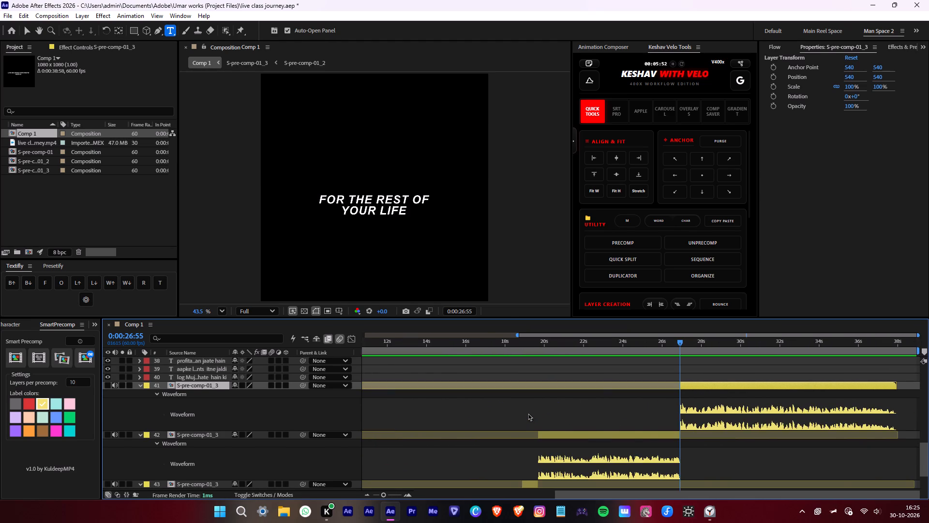
scroll(528, 413, "down", 4)
scroll(554, 410, "up", 3, "alt")
middle_click_drag(612, 411, 399, 404)
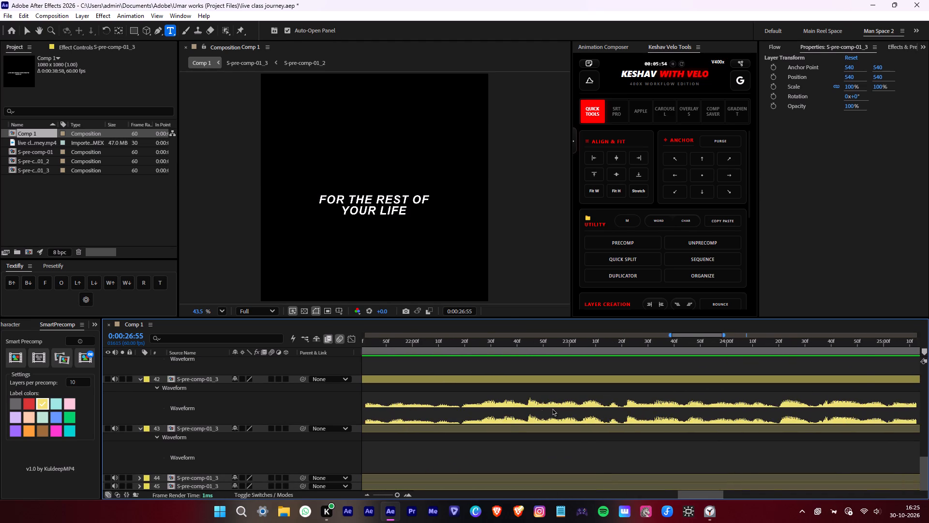
scroll(552, 408, "down", 1, "alt")
middle_click_drag(610, 398, 338, 433)
scroll(603, 386, "up", 7)
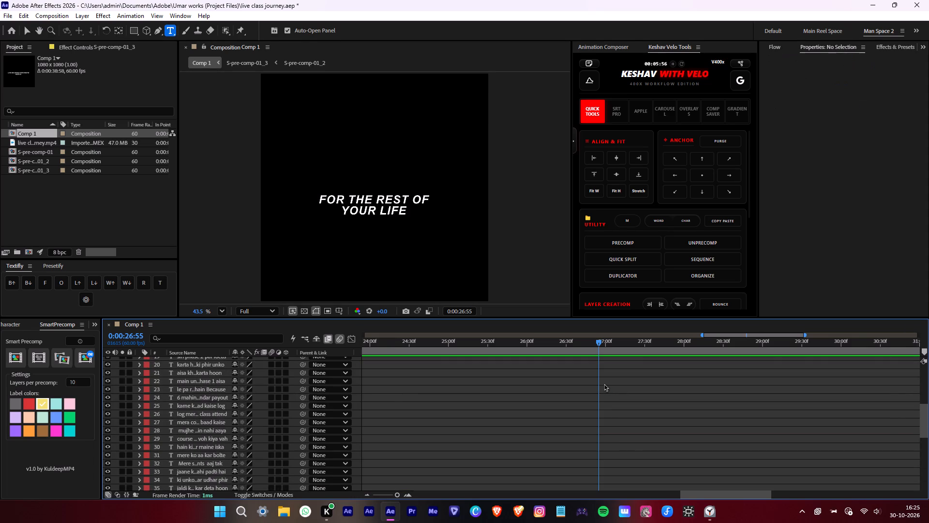
left_click(604, 384)
scroll(604, 384, "up", 3)
left_click(603, 370)
key("alt+d")
key("Delete")
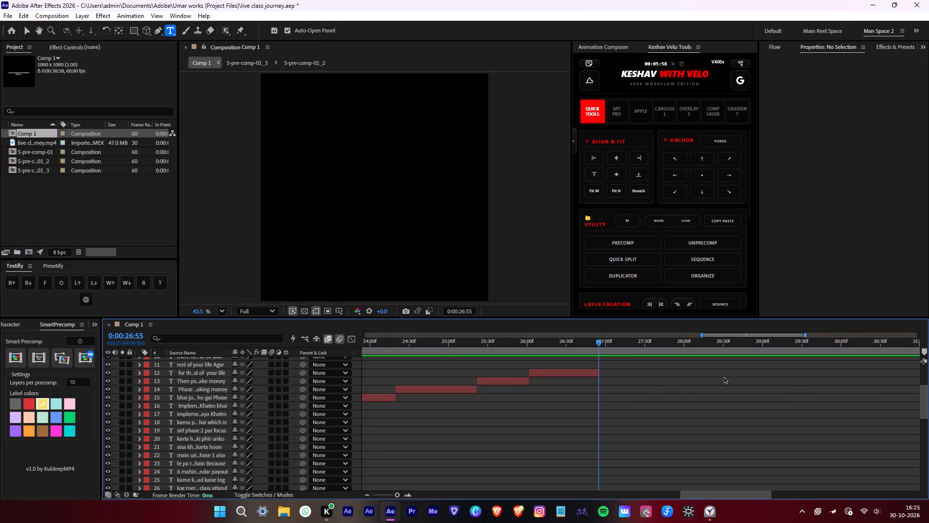
Play the audio after 0:00:26:55 and examine its waveform to check the cut and the following speech.
key("space")
scroll(602, 350, "down", 6)
key("space")
left_click(628, 466)
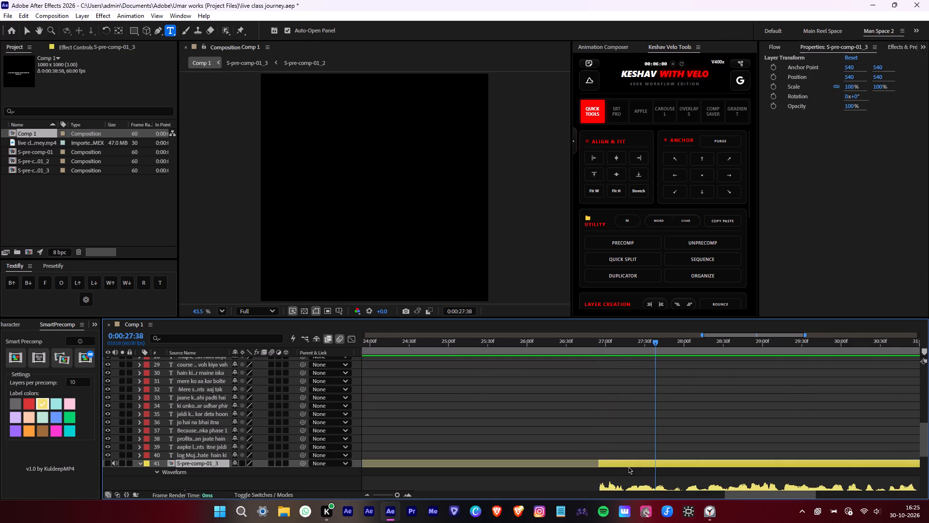
type("oi")
key("space")
scroll(684, 446, "down", 5)
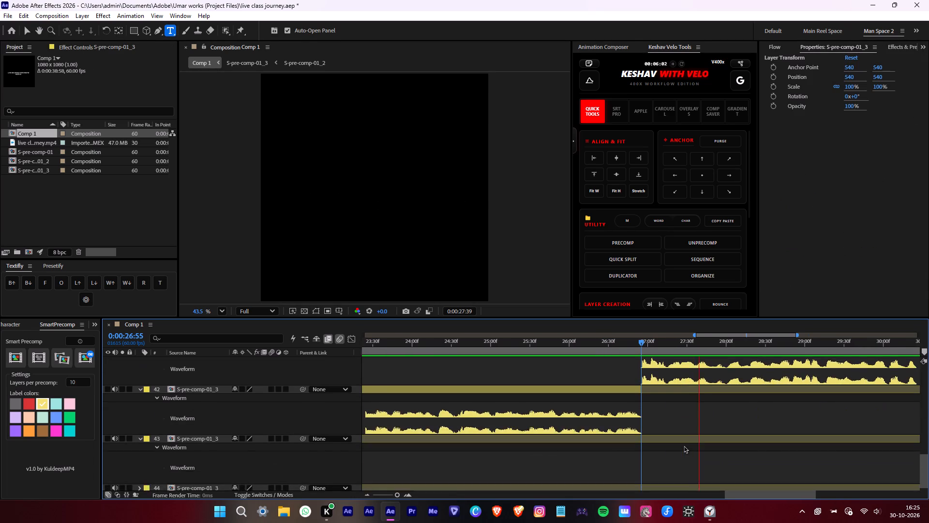
scroll(684, 446, "up", 3)
middle_click_drag(682, 446, 420, 442)
middle_click_drag(747, 467, 711, 467)
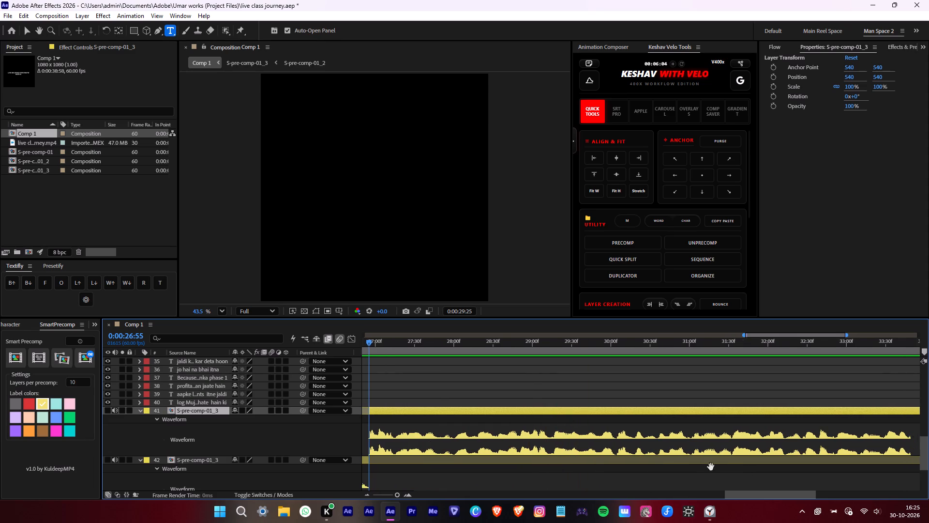
middle_click_drag(711, 467, 672, 467)
key("space")
type("i")
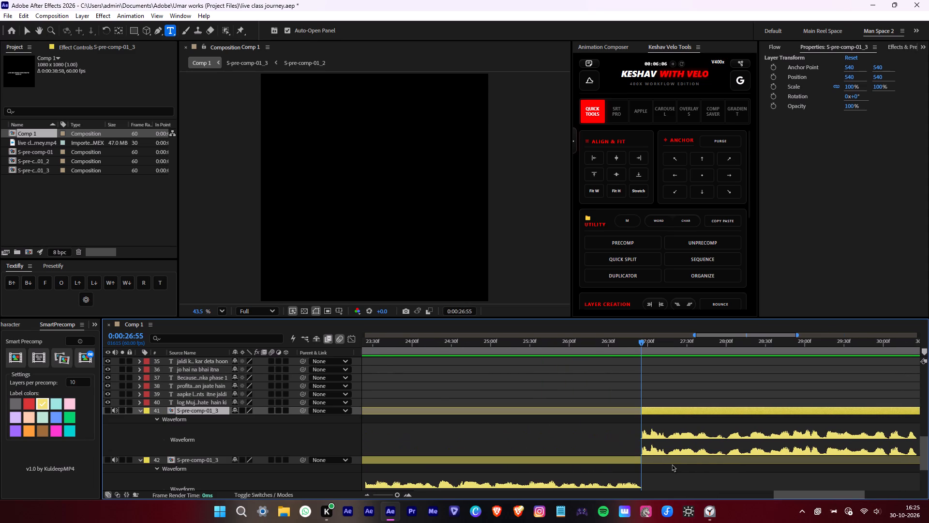
Save the project as "live class journey", replacing the existing file.
key("ctrl+shift+s")
left_click(684, 398)
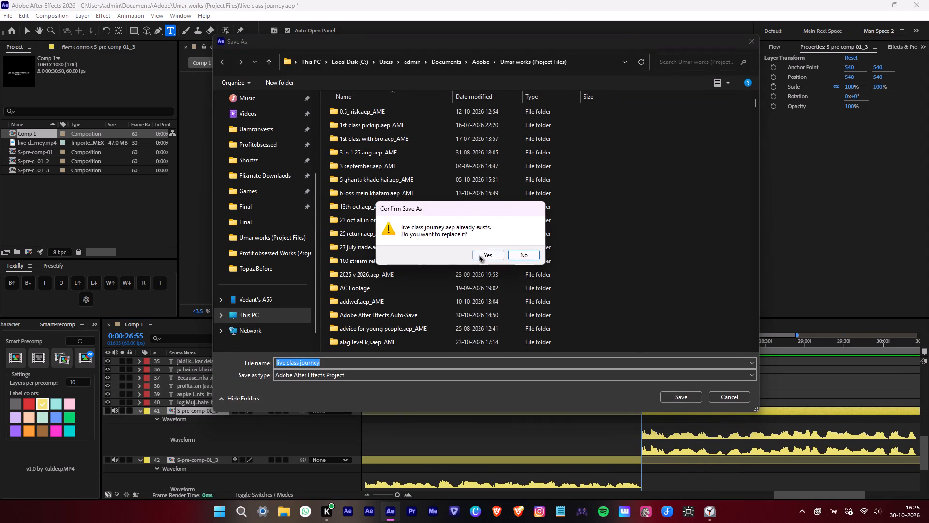
left_click(479, 255)
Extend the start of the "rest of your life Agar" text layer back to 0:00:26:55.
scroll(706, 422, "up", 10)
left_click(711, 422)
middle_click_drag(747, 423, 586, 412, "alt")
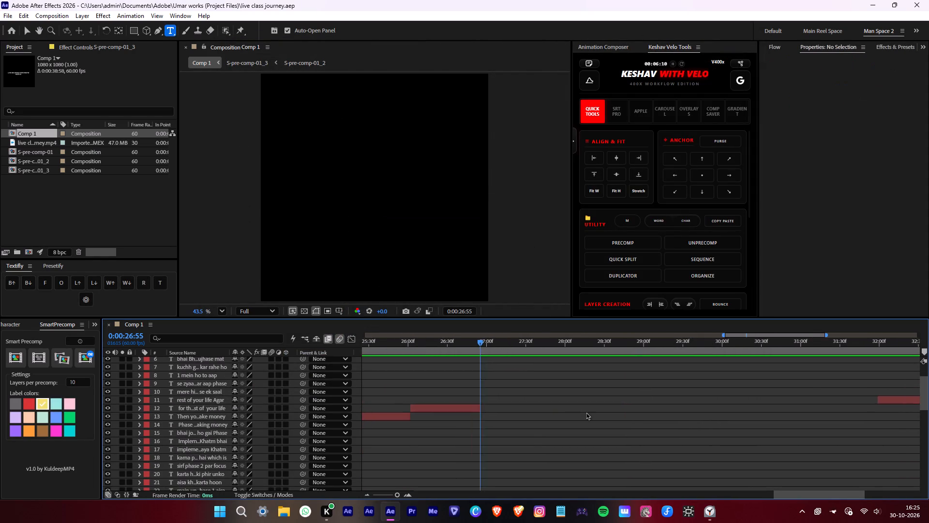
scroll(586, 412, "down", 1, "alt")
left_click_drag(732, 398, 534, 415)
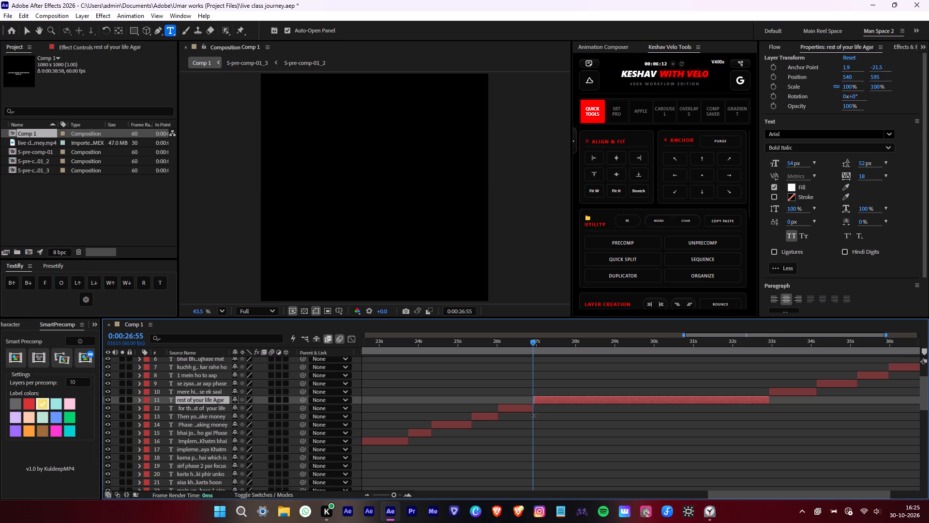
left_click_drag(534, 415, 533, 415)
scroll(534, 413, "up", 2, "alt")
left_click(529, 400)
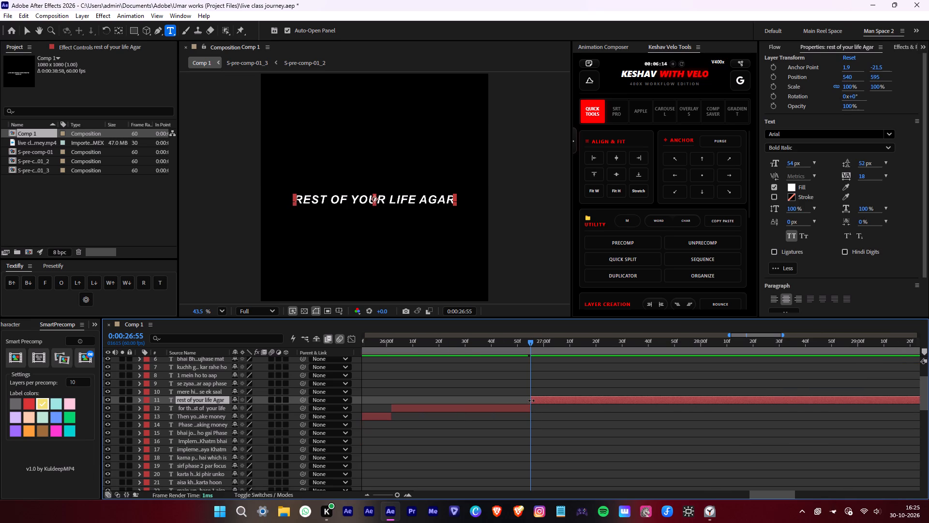
Play the "rest of your life Agar" subtitle against the audio and delete its layer.
key("space")
key("space")
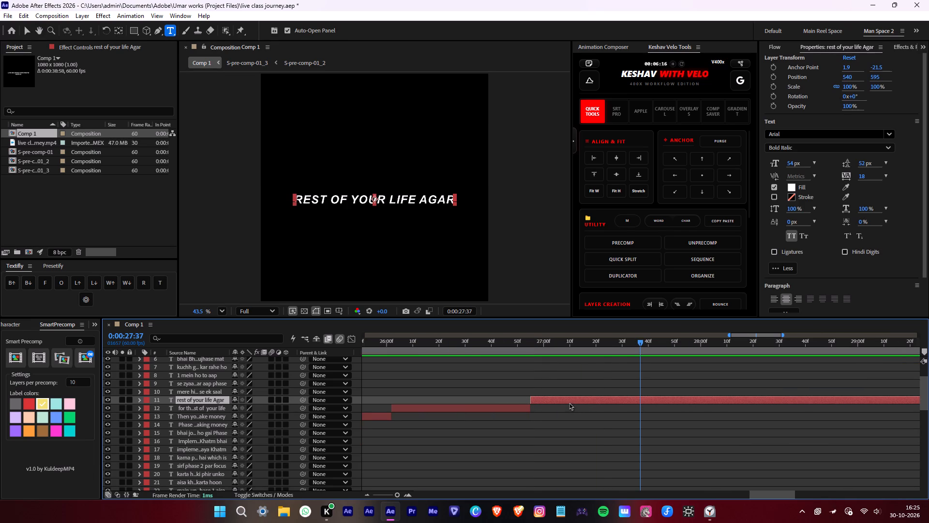
key("i")
key("Delete")
Extend the start of the "mere hisaab se ek saal" text layer back to 0:00:26:55.
scroll(620, 398, "down", 4)
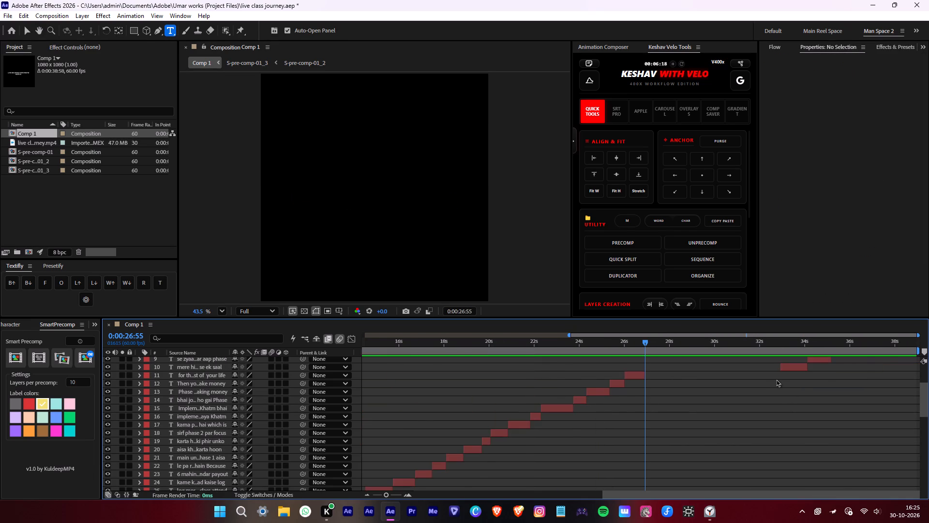
scroll(779, 380, "up", 1)
left_click_drag(780, 391, 645, 410)
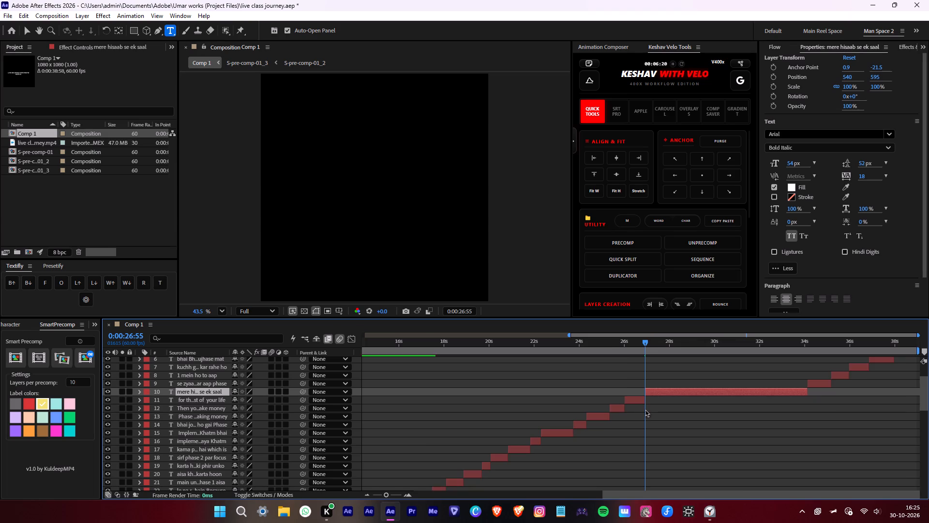
scroll(646, 408, "up", 4, "alt")
left_click(634, 393)
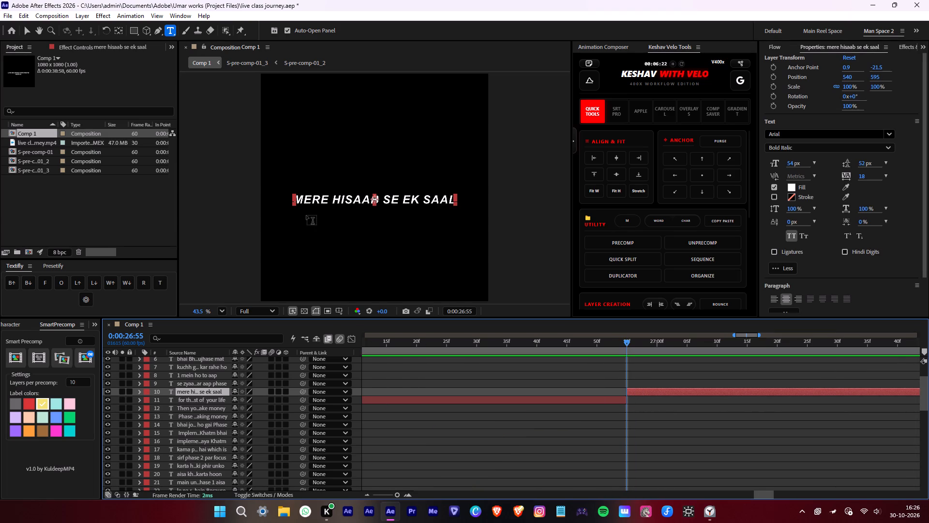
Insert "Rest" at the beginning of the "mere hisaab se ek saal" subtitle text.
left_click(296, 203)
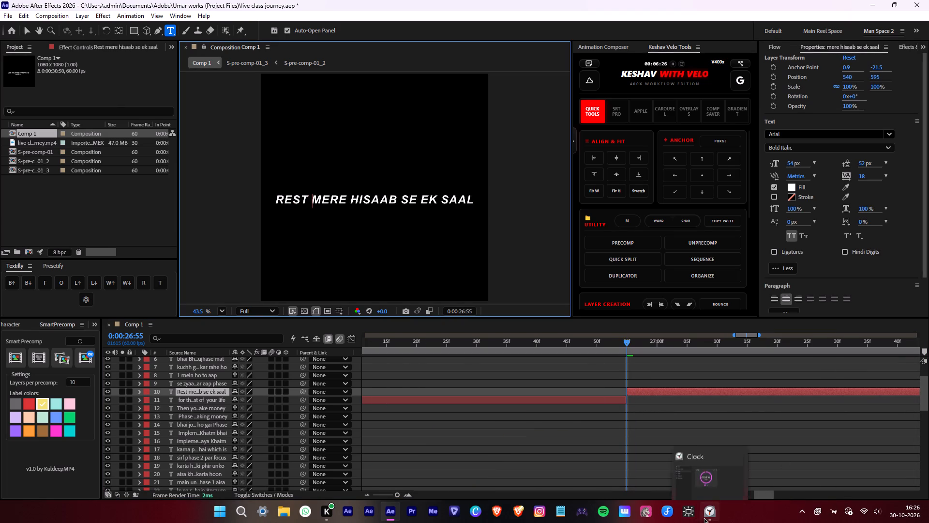
Switch to Monitorian and lower the brightness of the KA270 P6 display.
left_click(693, 509)
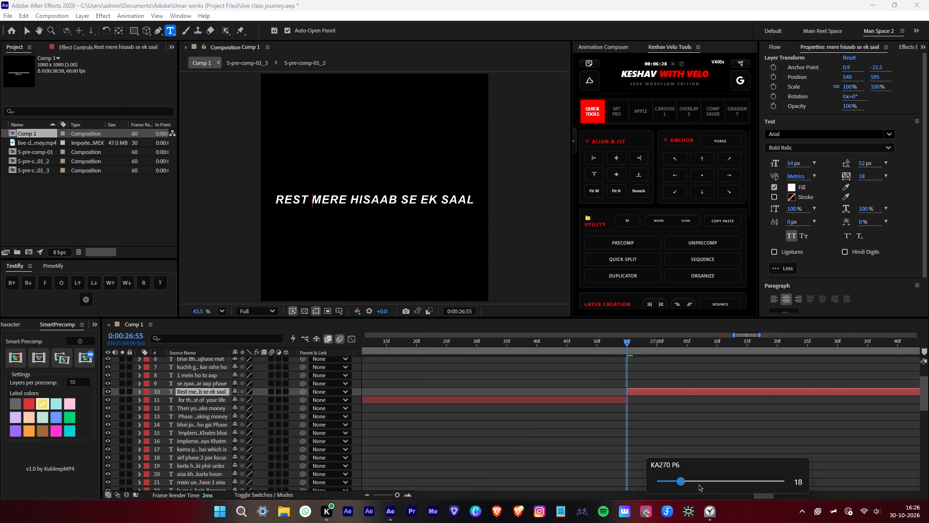
left_click_drag(682, 479, 664, 479)
Play the "Rest mere hisaab se ek saal" subtitle in After Effects and replace "Rest" with "agar".
left_click(638, 391)
key("space")
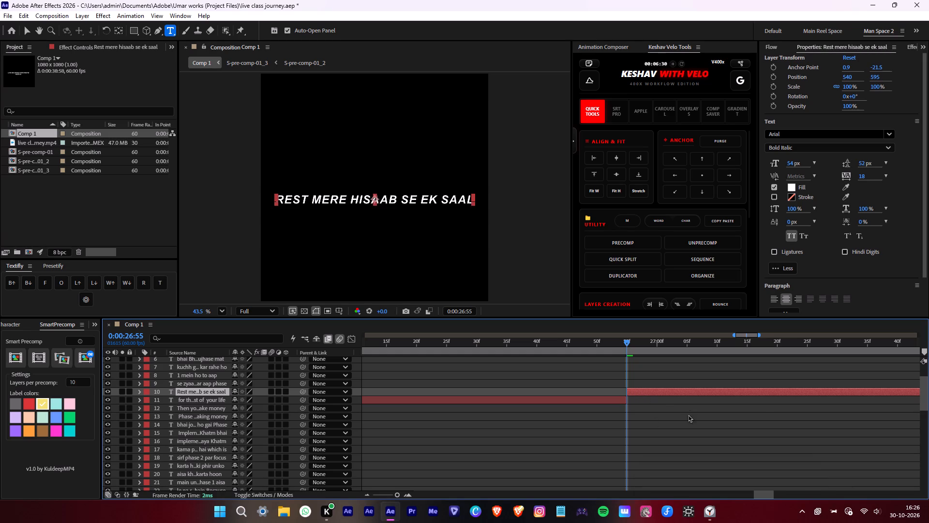
middle_click_drag(751, 414, 433, 416)
key("space")
scroll(489, 389, "down", 2, "alt")
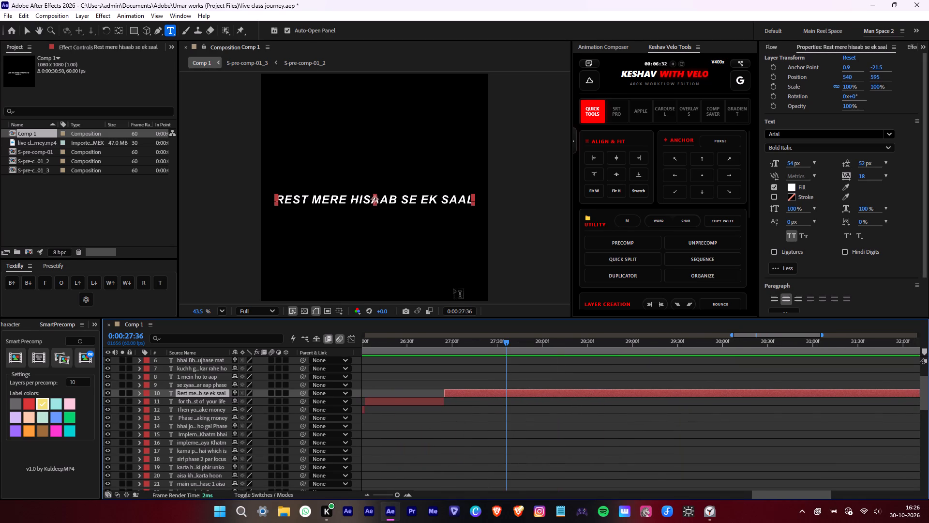
left_click_drag(309, 197, 268, 202)
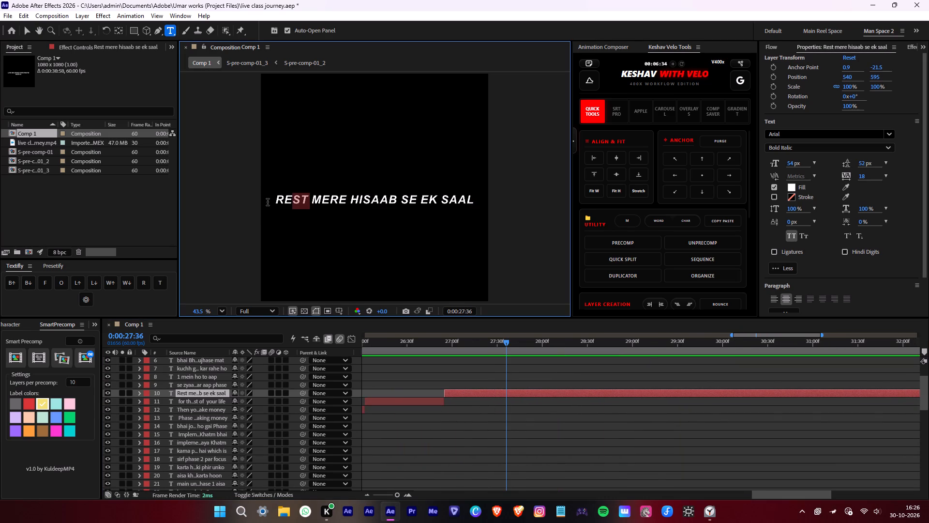
left_click_drag(268, 202, 267, 202)
type("agar")
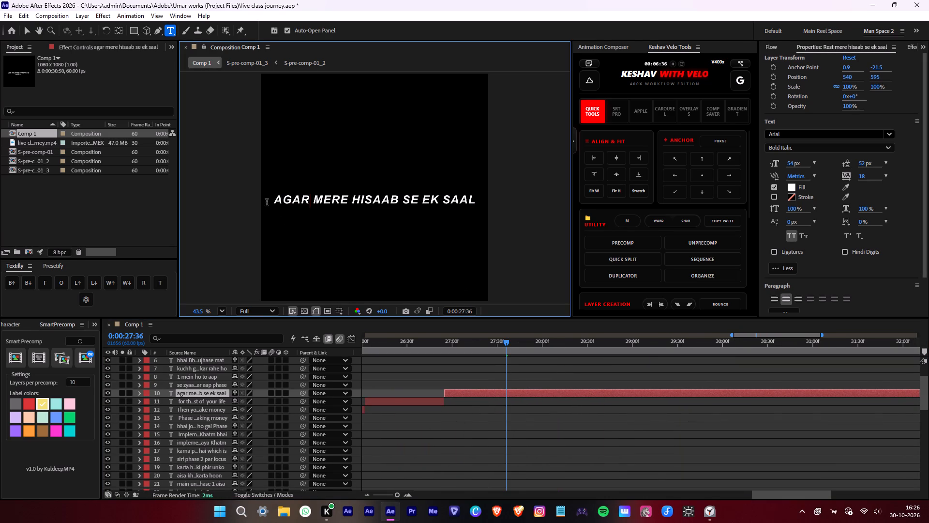
Play the "agar mere hisaab se ek saal" layer, find where the phrase ends and split it at 0:00:27:58.
left_click(510, 393)
type("i")
key("space")
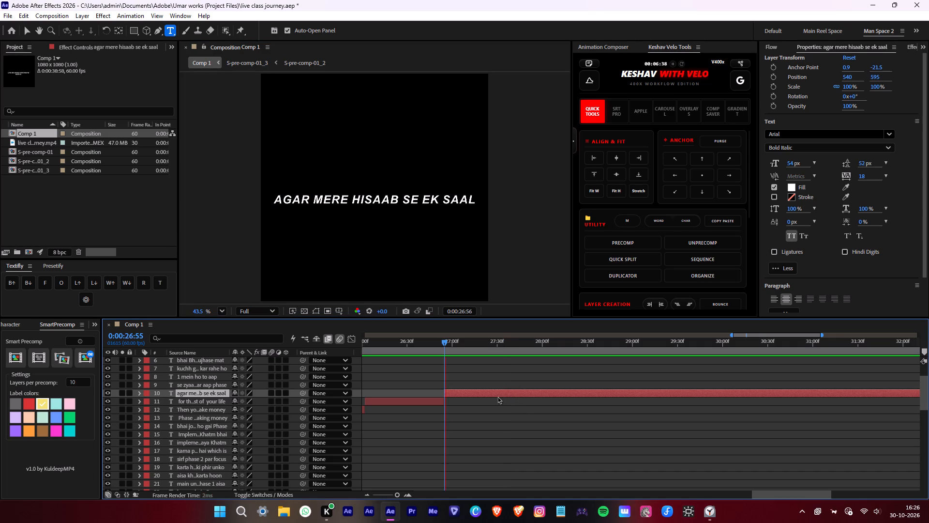
scroll(524, 406, "down", 12)
key("space")
left_click(542, 342)
key("space")
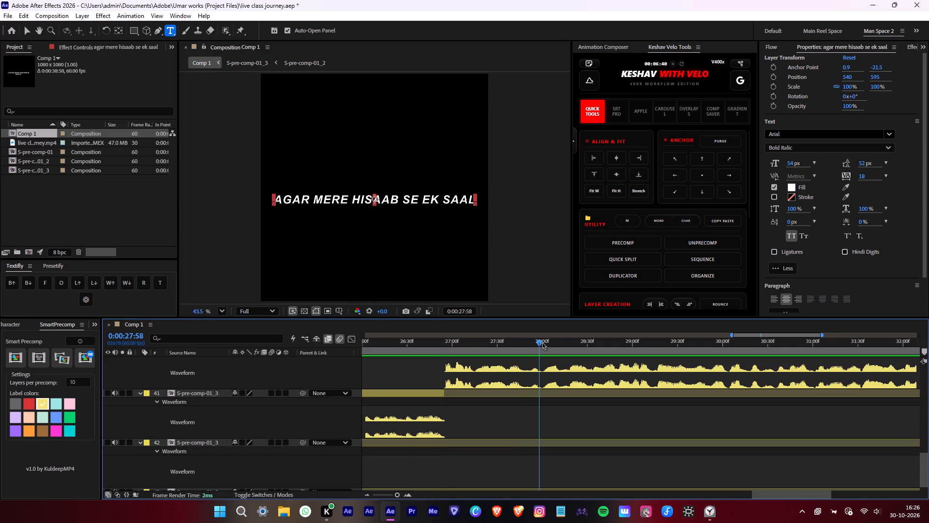
left_click(542, 342)
scroll(576, 364, "up", 12)
key("alt+d")
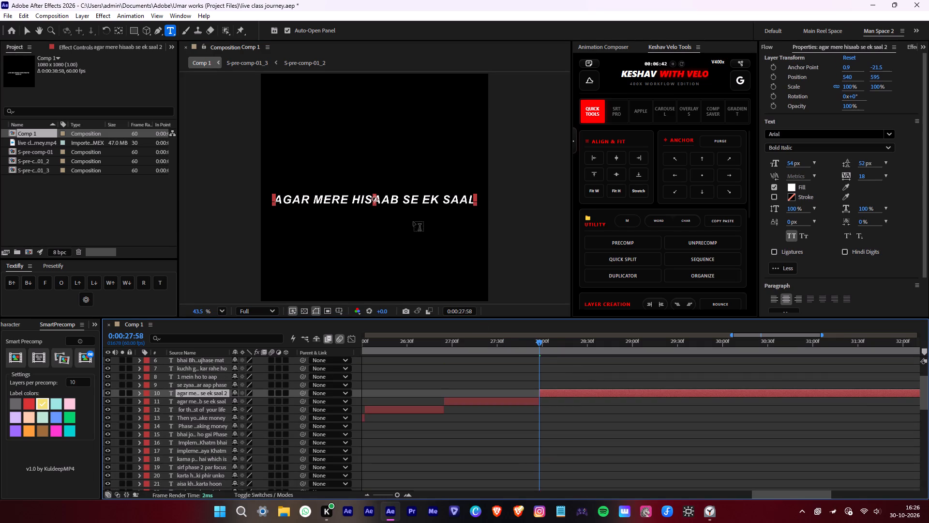
left_click(550, 393)
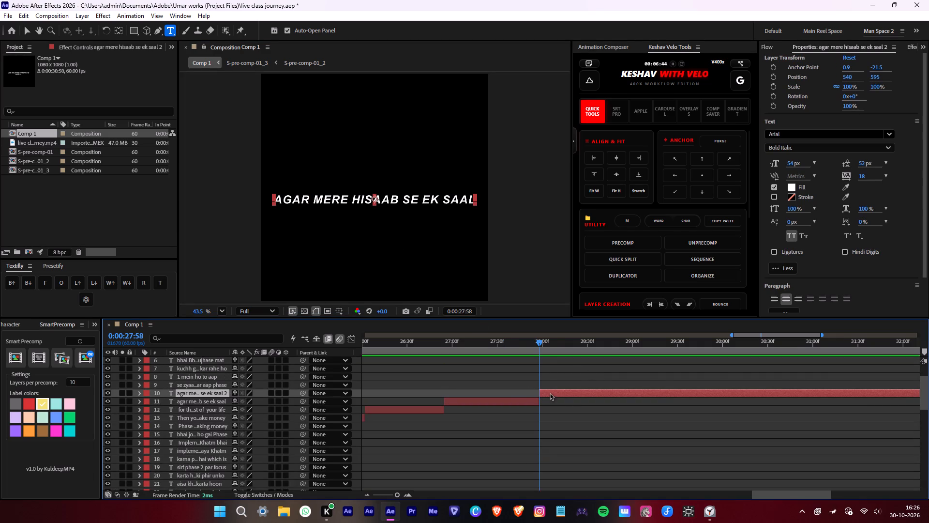
Delete the second part of the split "agar mere hisaab se ek saal" layer.
key("Delete")
Remove "ek saal" from the "agar mere hisaab se ek saal" subtitle and break it into two lines before "hisaab".
scroll(606, 414, "down", 2, "alt")
left_click(614, 348)
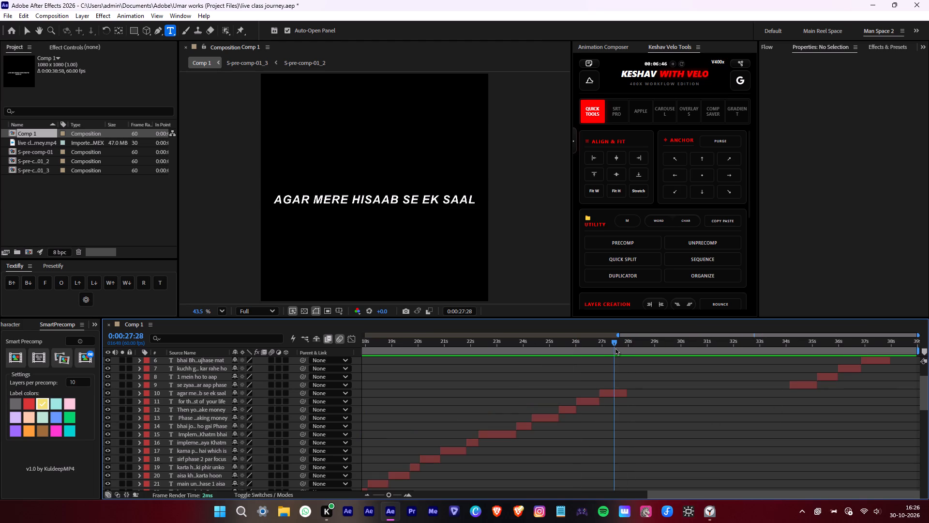
left_click(614, 392)
left_click_drag(423, 198, 502, 198)
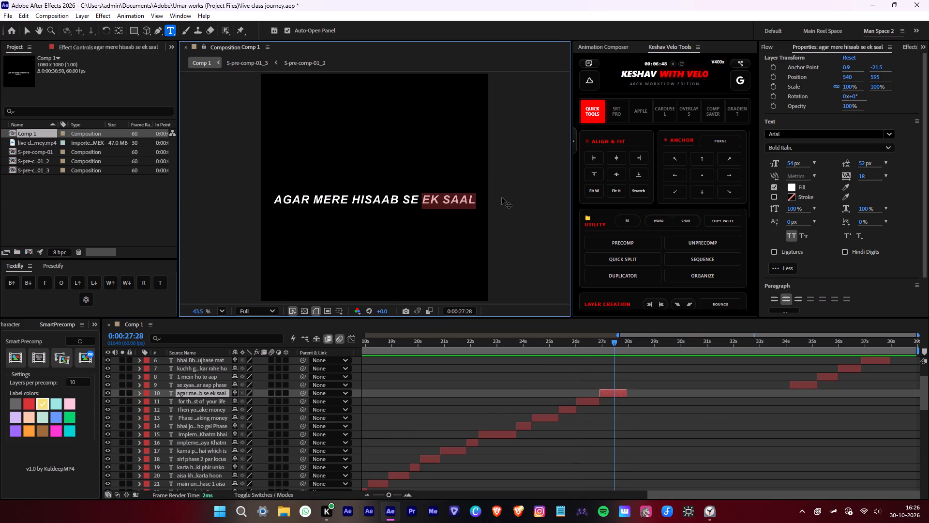
key("Delete")
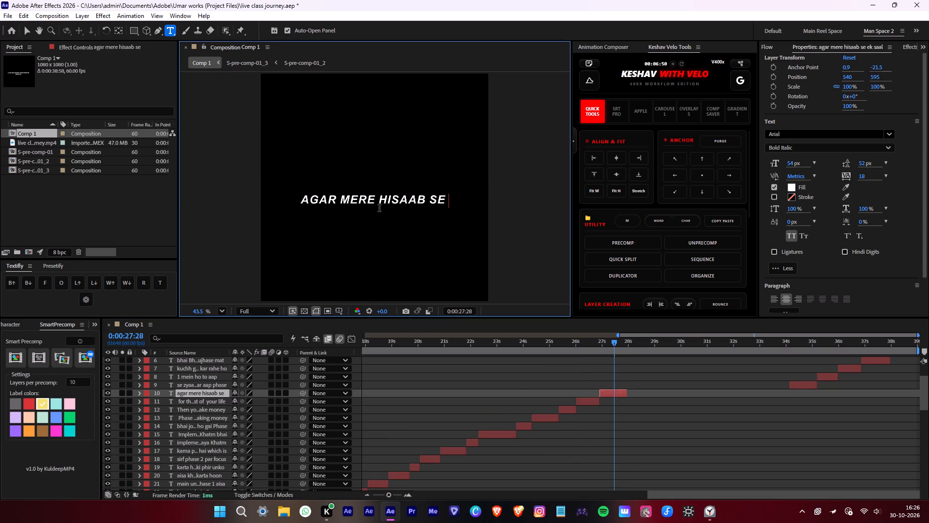
left_click(377, 200)
key("Return")
left_click(690, 412)
Move the playhead to 0:00:27:58 and save the project as "live class journey", replacing the existing file.
scroll(631, 374, "up", 3, "alt")
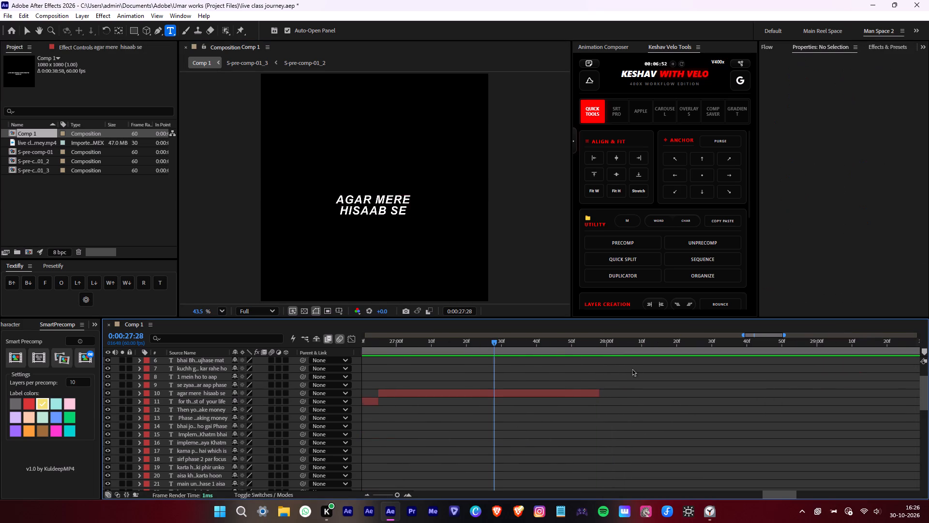
left_click_drag(611, 343, 600, 343)
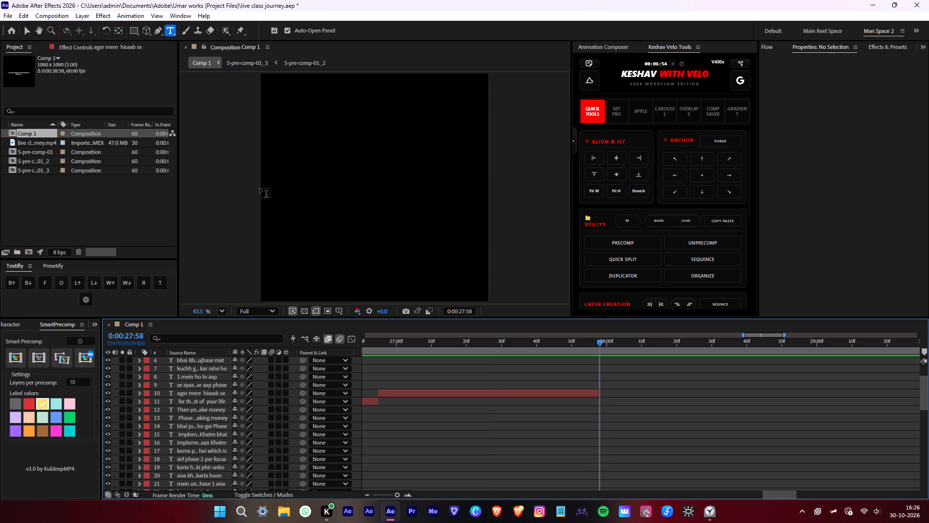
key("ctrl+shift+s")
left_click(674, 395)
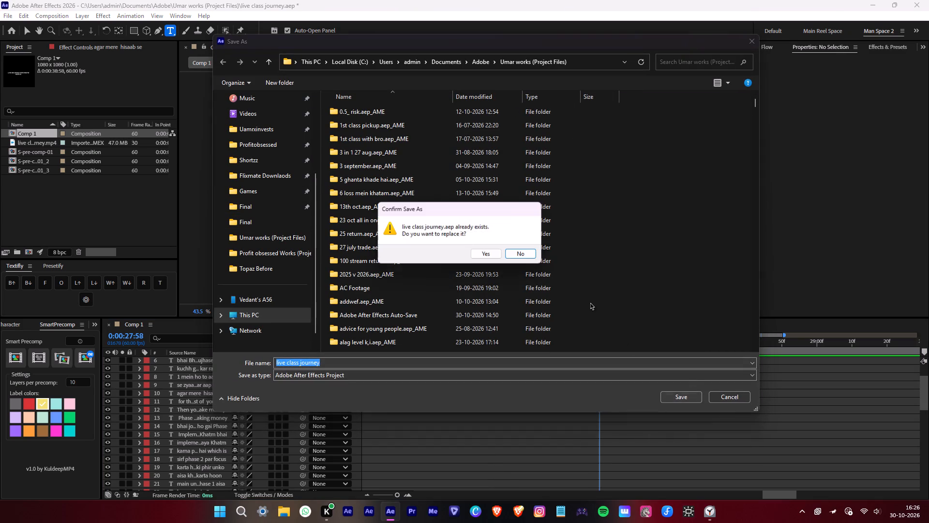
left_click(499, 256)
Extend the start of the "se zyaada agar aap phase" layer back to 0:00:27:58.
scroll(704, 412, "down", 3, "alt")
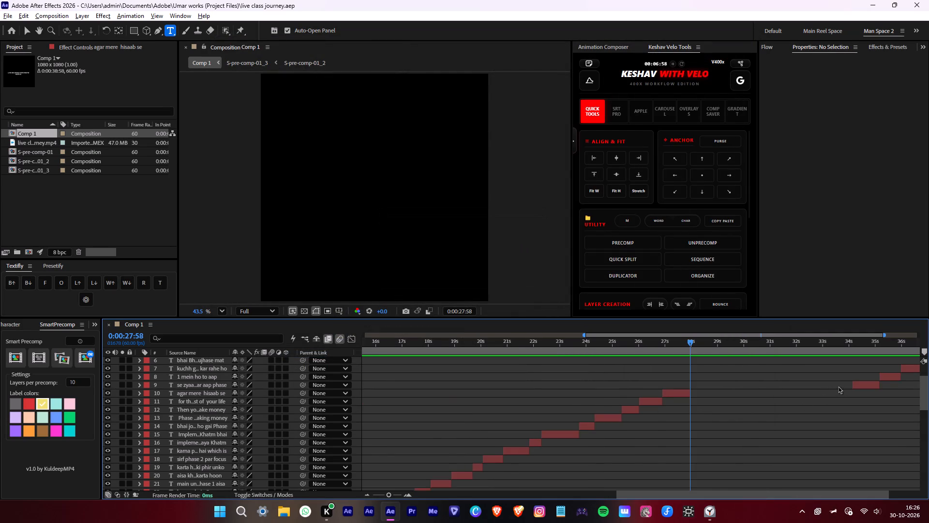
scroll(849, 384, "down", 2, "alt")
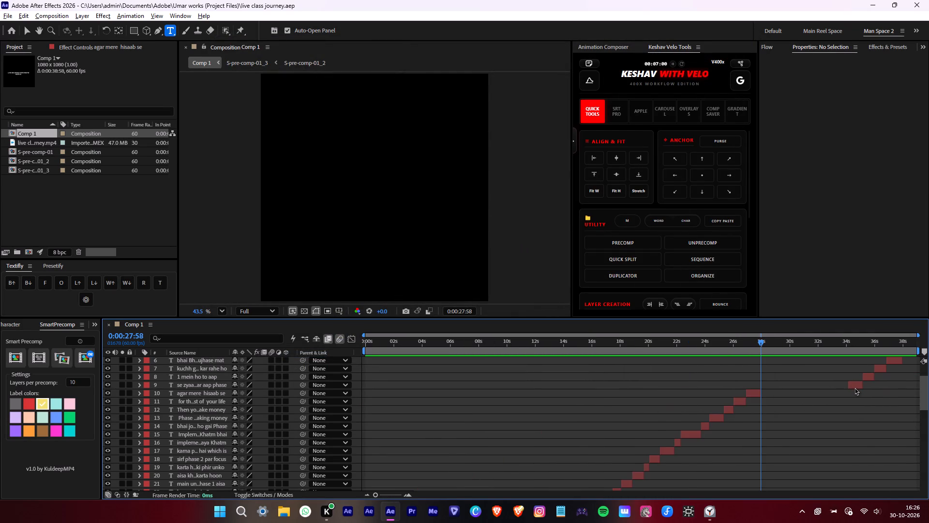
scroll(903, 399, "up", 5)
scroll(902, 398, "down", 3)
middle_click_drag(854, 393, 729, 459)
scroll(844, 440, "up", 2, "alt")
left_click_drag(858, 419, 512, 437)
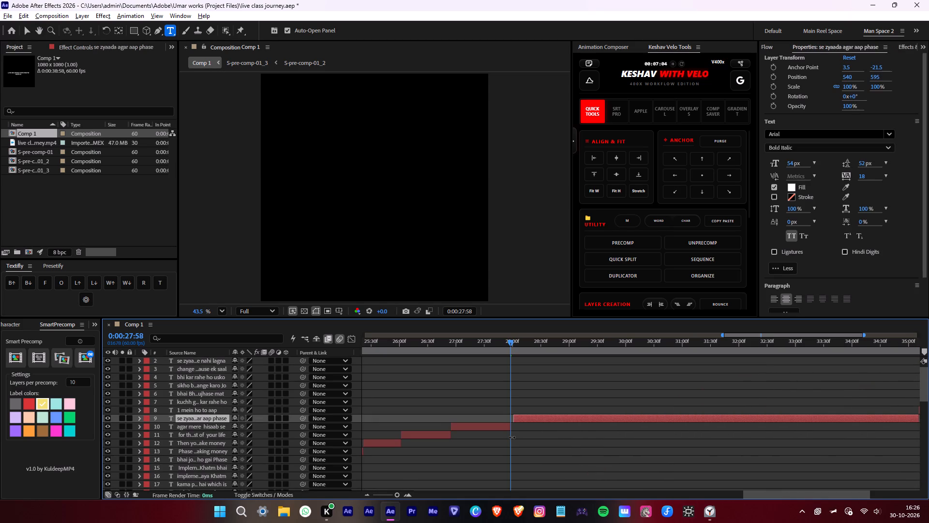
left_click_drag(512, 437, 509, 436)
Play the "se zyaada agar aap phase" subtitle, insert "1 saal" at its start and break the line before "agar".
key("space")
key("space")
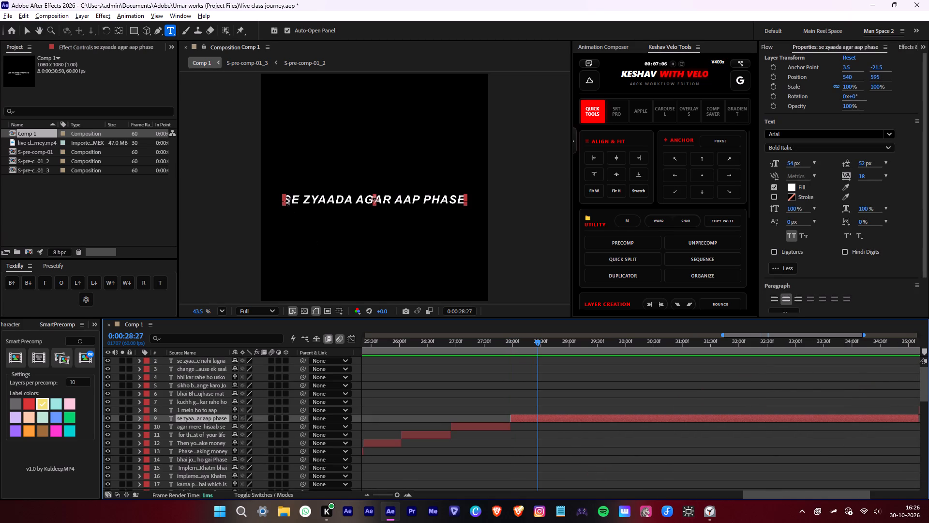
left_click_drag(488, 344, 439, 348)
key("space")
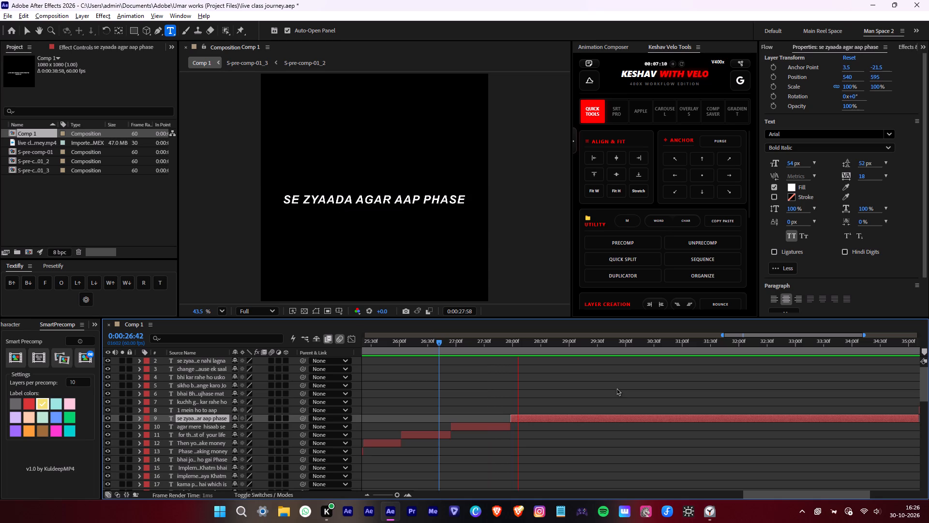
key("space")
left_click(285, 199)
key("1")
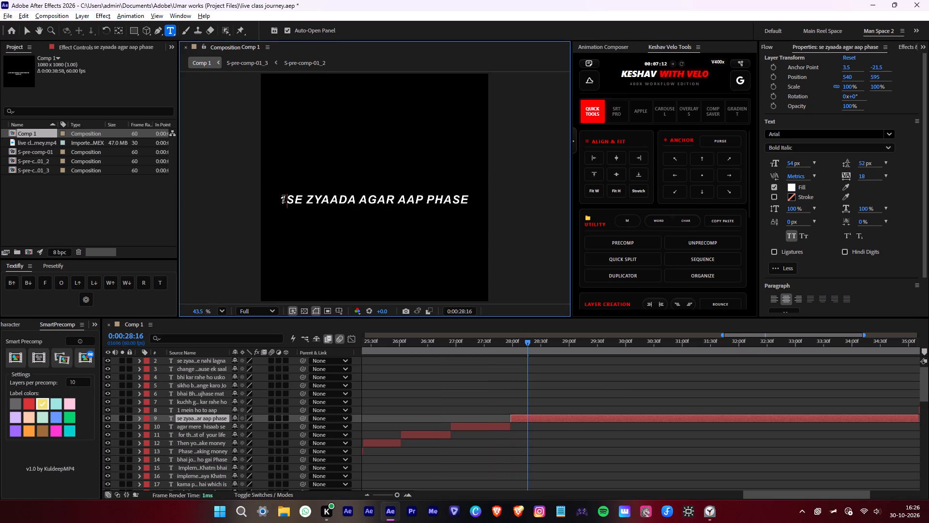
key("space")
type("saal")
key("space")
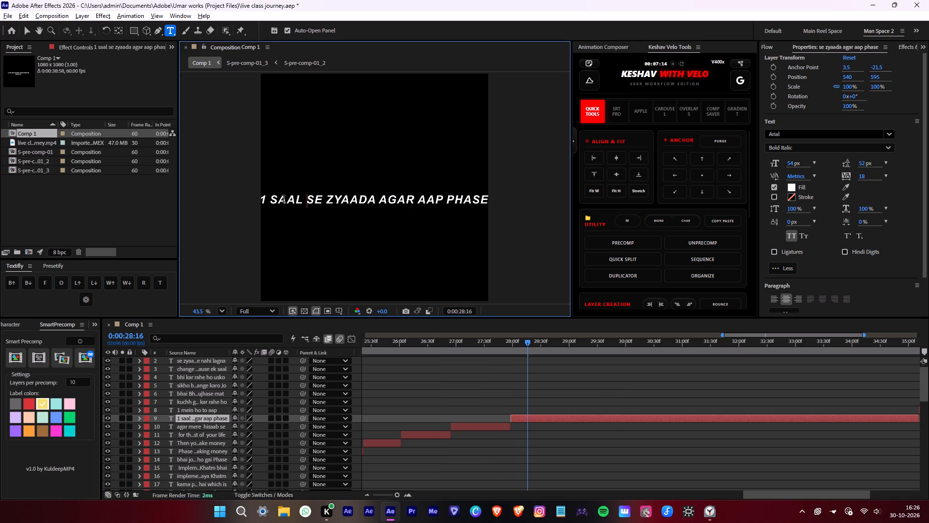
left_click(377, 200)
key("Return")
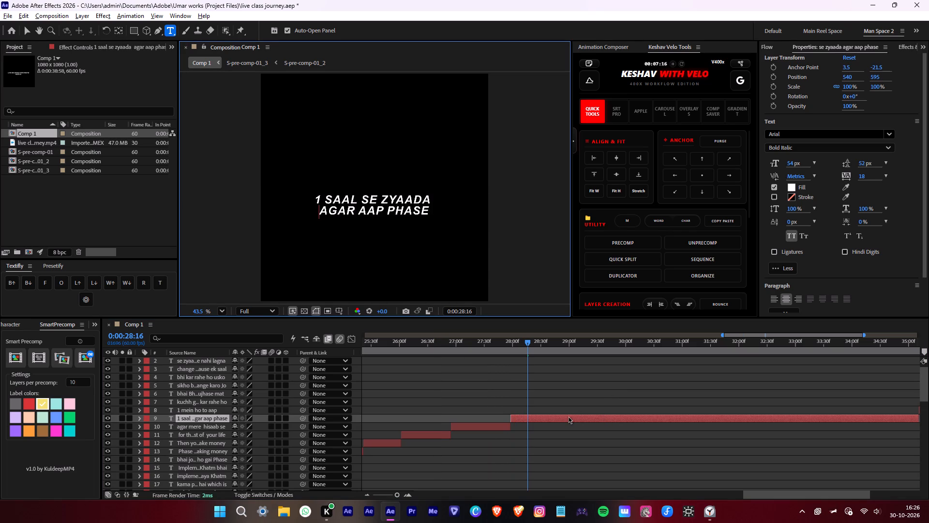
Play the "1 saal se zyaada agar aap phase" layer, set the playhead at 0:00:29:16 and cut "phase" from its text.
left_click(566, 419)
key("i")
key("space")
scroll(598, 395, "down", 13)
key("space")
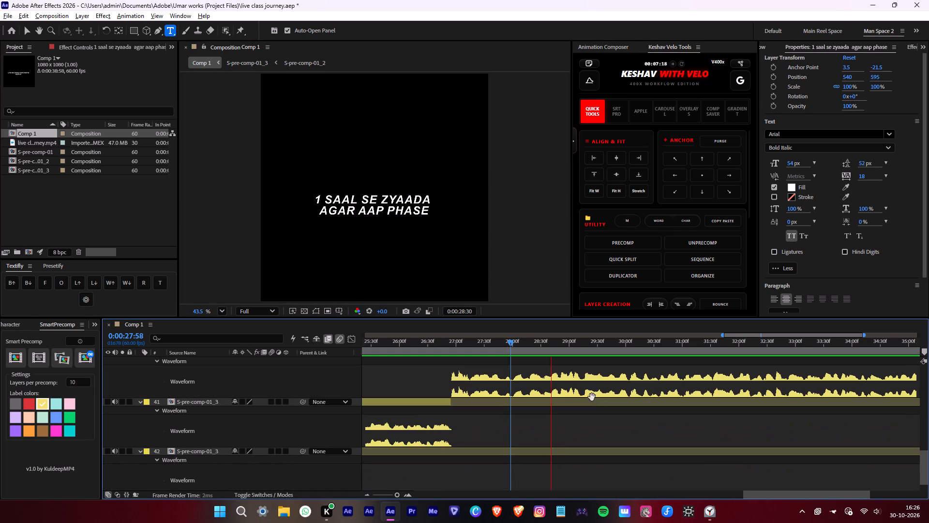
scroll(562, 391, "up", 1, "alt")
key("space")
key("space")
left_click_drag(610, 343, 605, 343)
key("space")
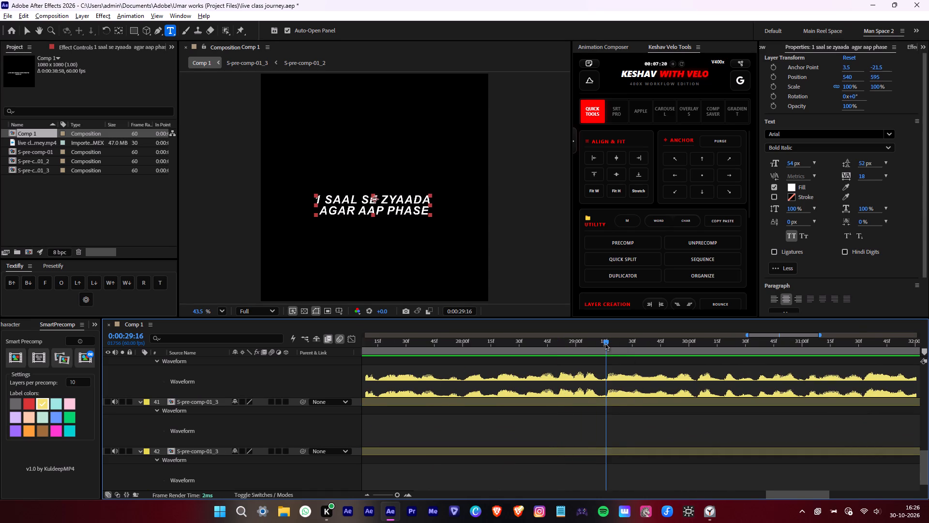
left_click(605, 343)
scroll(606, 346, "down", 2, "alt")
scroll(610, 346, "up", 11)
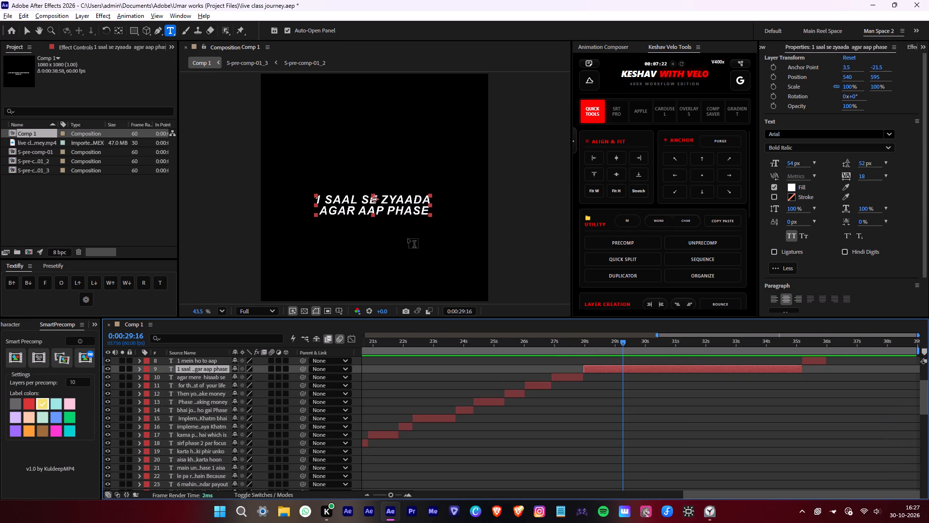
left_click_drag(387, 213, 442, 213)
left_click_drag(388, 210, 439, 214)
key("ctrl+x")
Split the "1 saal se zyaada agar aap" layer at 0:00:29:16 and delete the part after it.
left_click(671, 371)
key("alt+d")
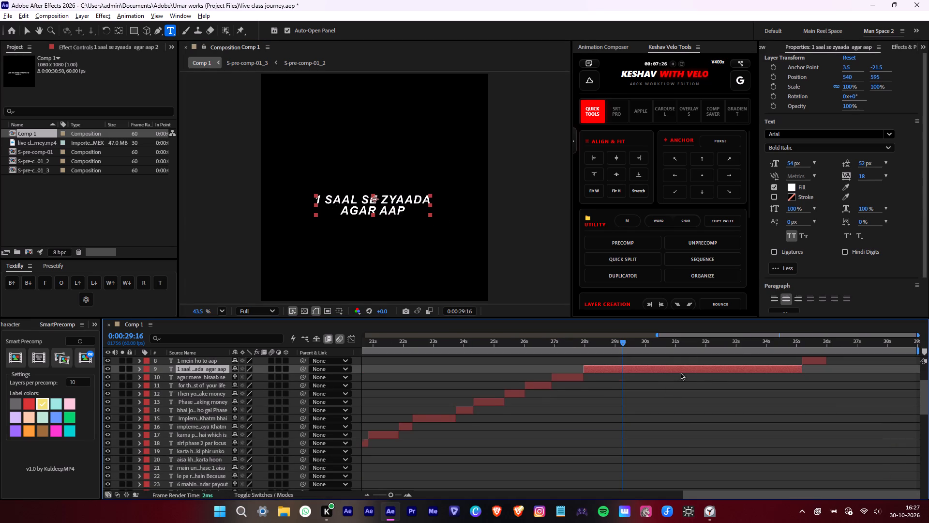
key("Delete")
Extend the start of the "1 mein ho to aap" layer back to 0:00:29:16.
left_click_drag(801, 358, 648, 375)
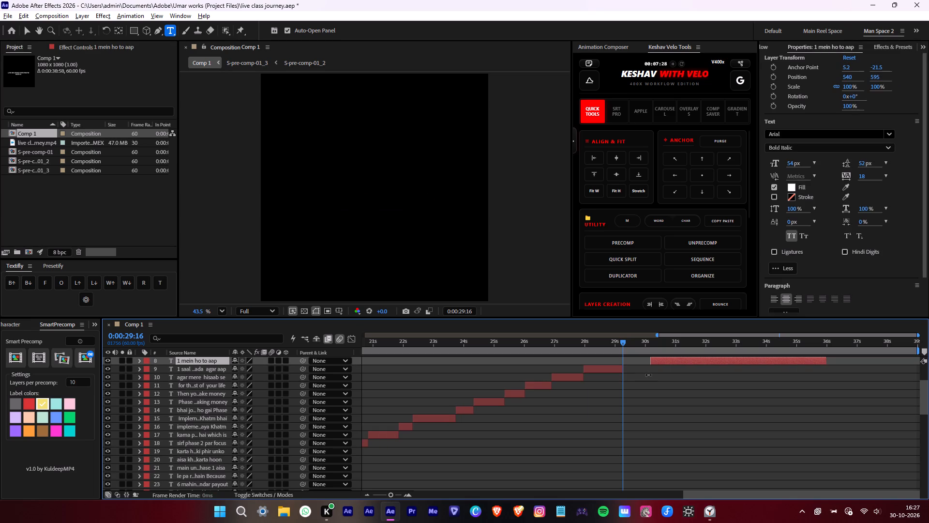
left_click_drag(648, 375, 622, 371)
scroll(623, 370, "up", 2, "alt")
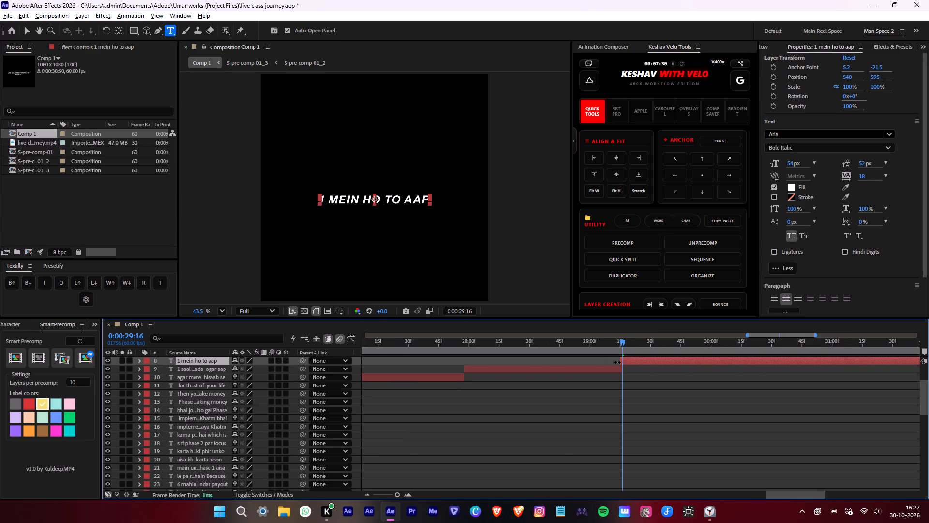
left_click(617, 362)
Insert "phase" at the beginning of the "1 mein ho to aap" subtitle text.
left_click(320, 200)
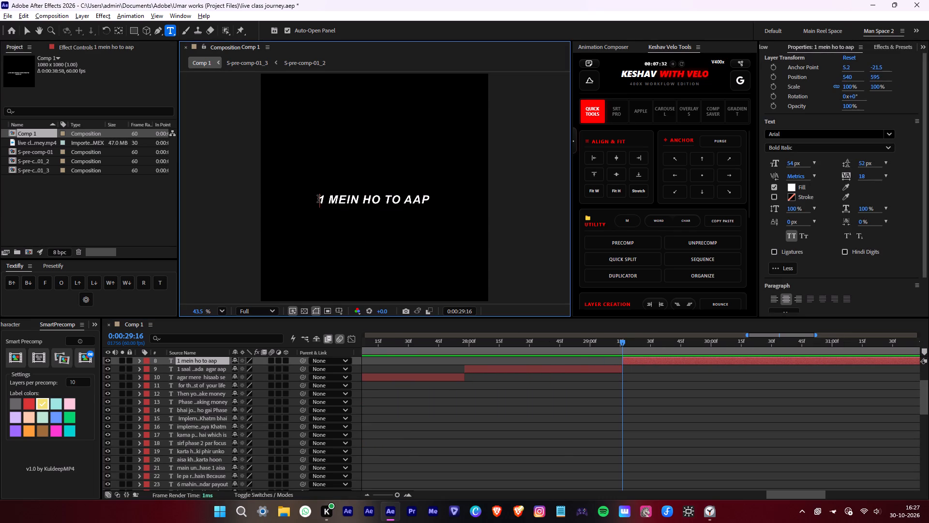
type("phaswe")
key("BackSpace")
key("BackSpace")
key("e")
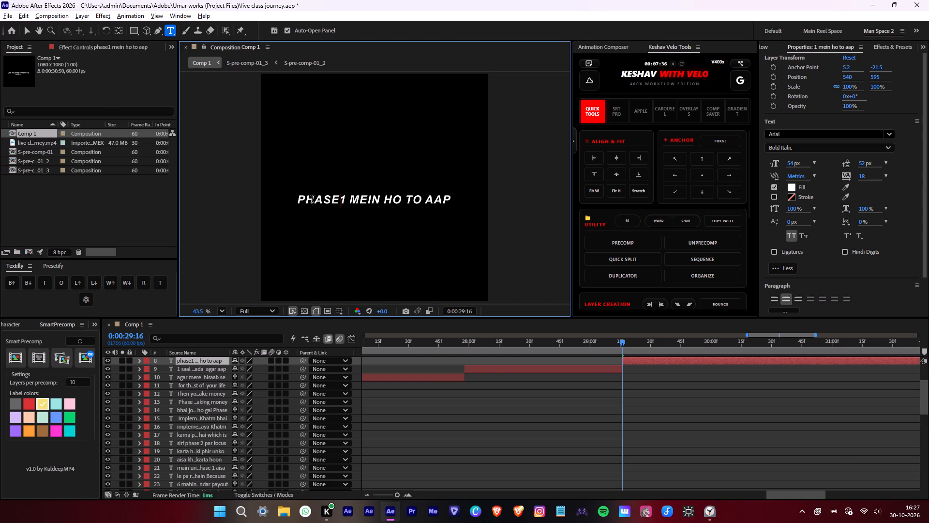
key("space")
Play the "phase 1 mein ho to aap" layer against the waveform and set the playhead at the phrase's end, 0:00:30:26.
left_click(663, 358)
key("space")
middle_click_drag(738, 380, 521, 394)
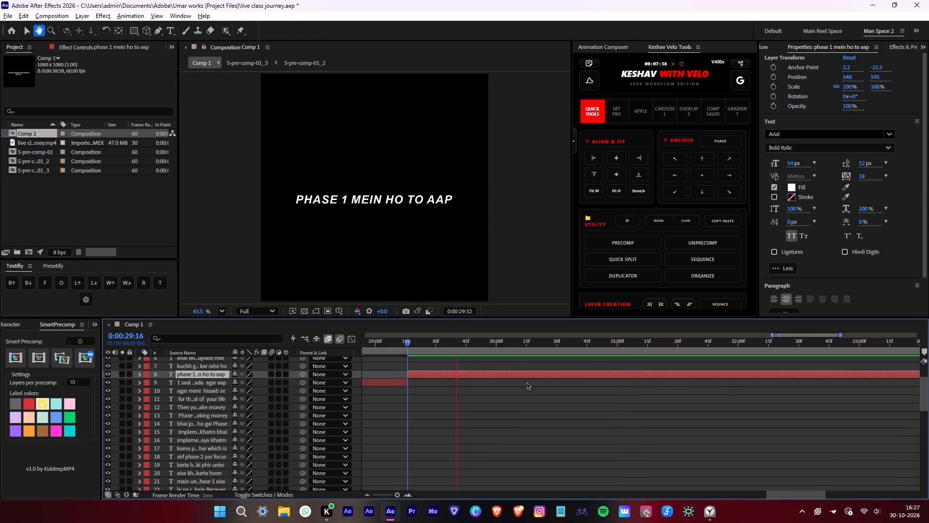
key("space")
scroll(612, 385, "down", 7)
scroll(518, 356, "down", 2)
key("space")
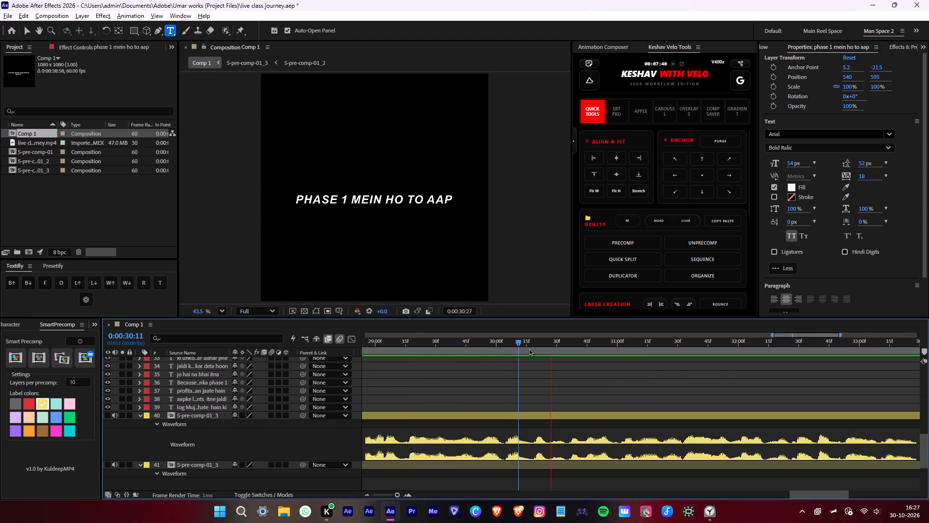
left_click_drag(529, 348, 507, 350)
key("space")
left_click_drag(529, 352, 535, 352)
key("space")
left_click_drag(534, 346, 549, 349)
key("space")
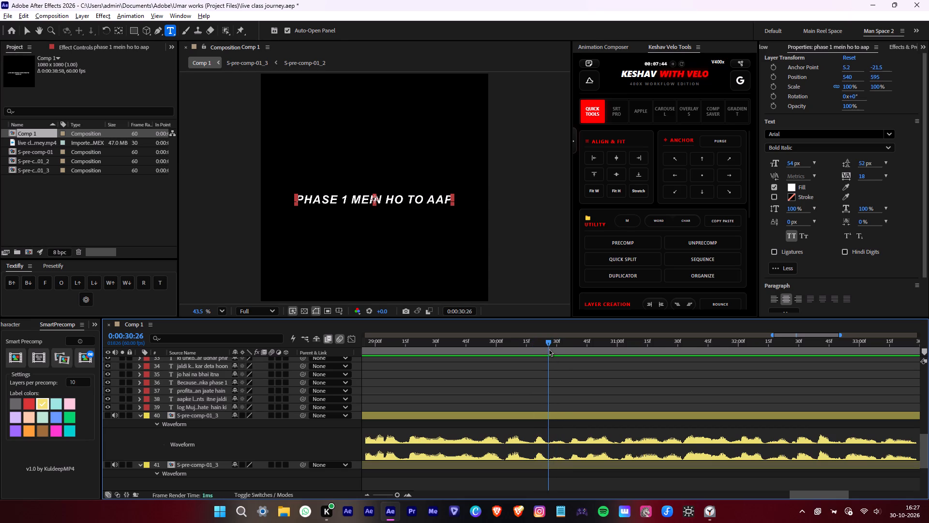
left_click(549, 349)
scroll(557, 360, "down", 2, "alt")
scroll(599, 377, "up", 4)
Change "to" to "toh" in the "phase 1 mein ho to aap" subtitle and break the line before it.
left_click(422, 200)
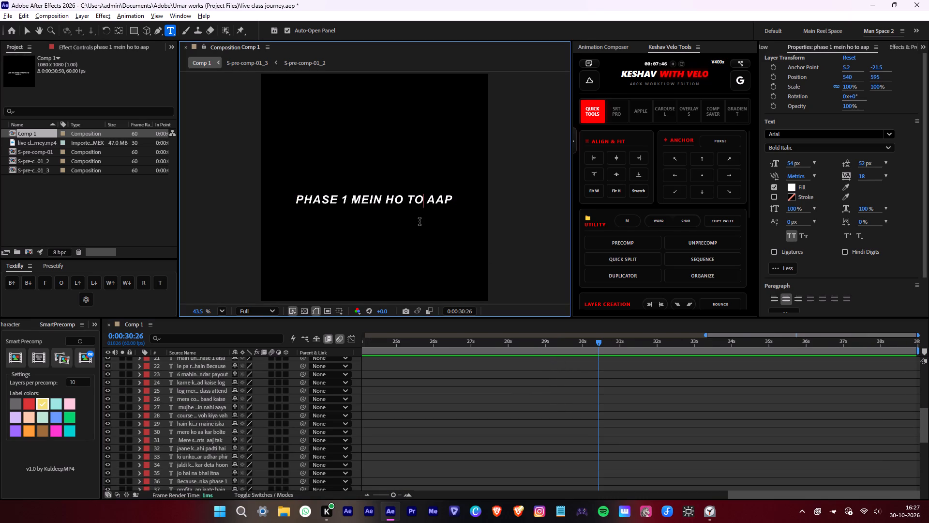
key("h")
left_click(403, 199)
key("Return")
left_click(610, 401)
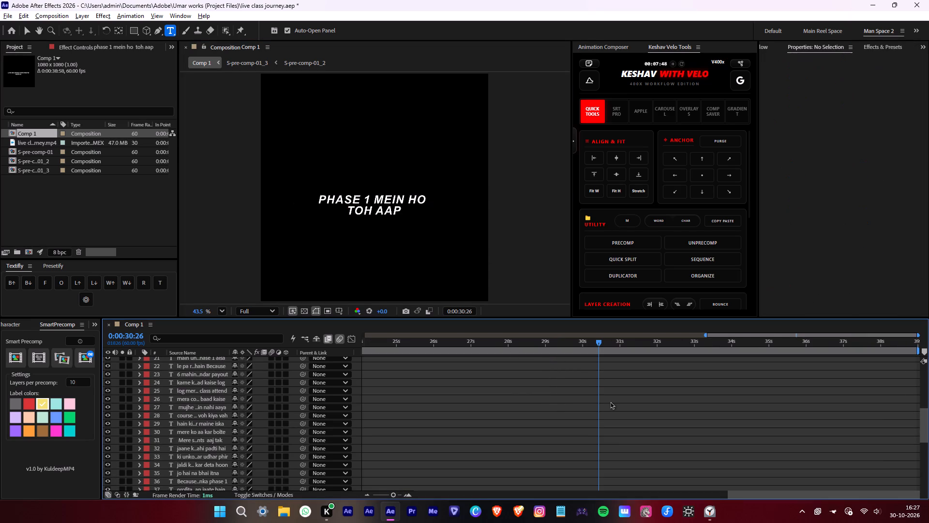
Recheck the audio at 0:00:30:26, split the "phase 1 mein ho toh aap" layer there and delete the part after it.
scroll(603, 372, "down", 6)
left_click(597, 340)
key("space")
left_click(597, 340)
scroll(617, 358, "up", 2)
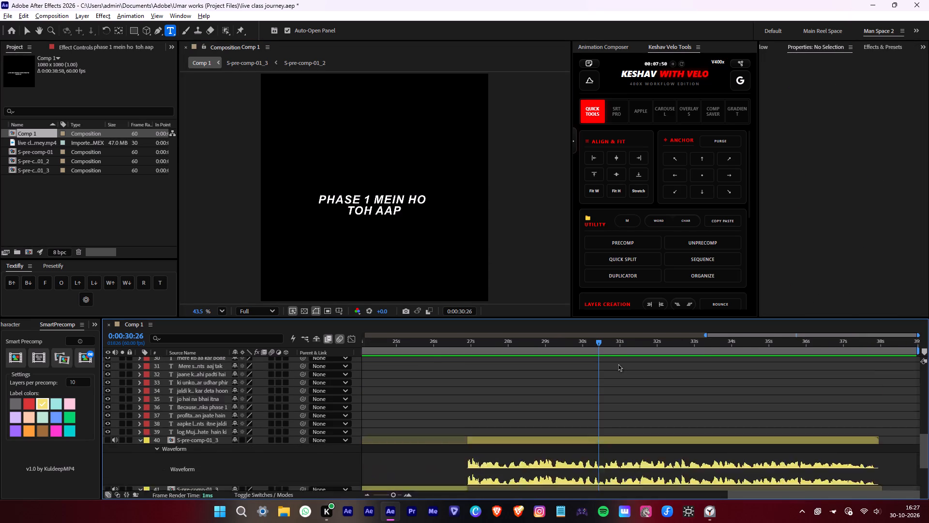
scroll(618, 364, "up", 9)
left_click(620, 377)
key("alt+d")
key("Delete")
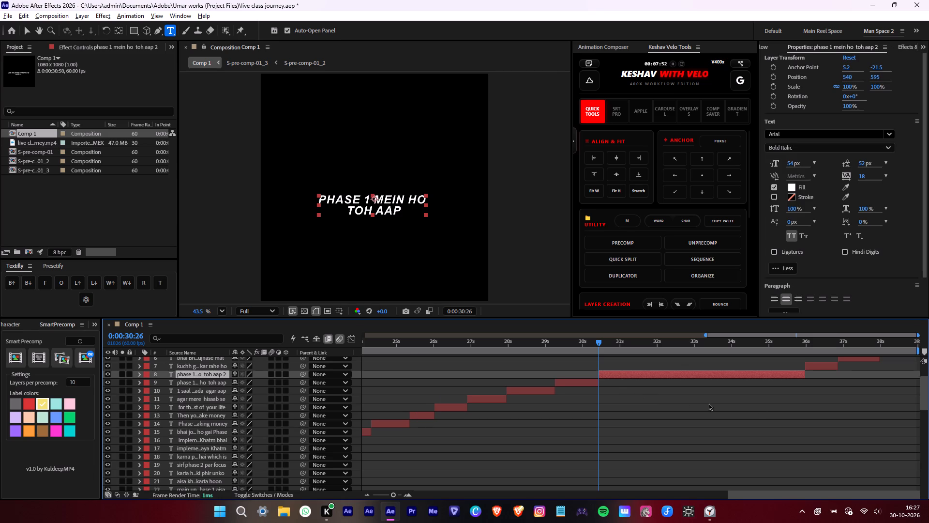
Extend the start of the "kuchh galat kar rahe ho" layer back to 0:00:30:26.
left_click_drag(804, 367, 598, 382)
scroll(598, 380, "up", 3, "alt")
left_click_drag(612, 369, 603, 370)
Play the "kuchh galat kar rahe ho" subtitle and break it into two lines before "kar".
key("space")
middle_click_drag(781, 399, 590, 412)
scroll(781, 399, "down", 1)
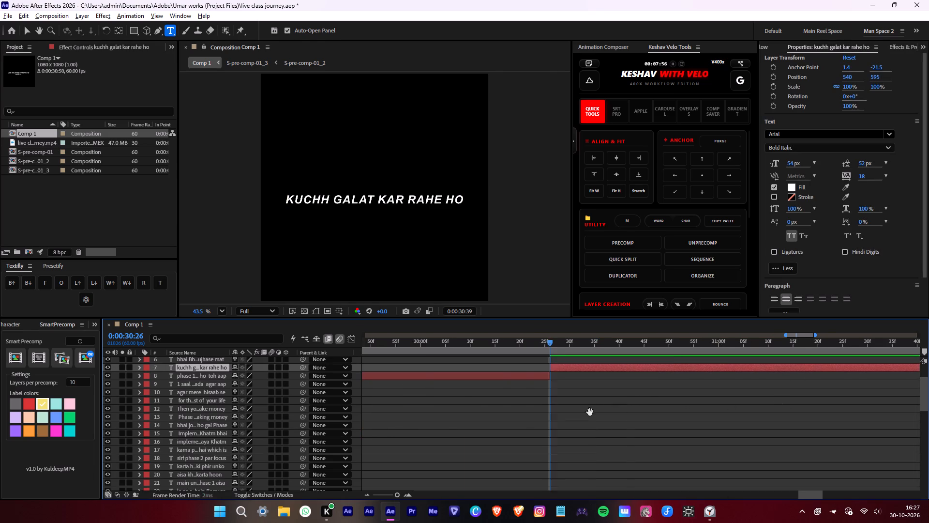
middle_click_drag(590, 412, 520, 427)
scroll(521, 427, "down", 1, "alt")
key("space")
left_click(376, 202)
key("Return")
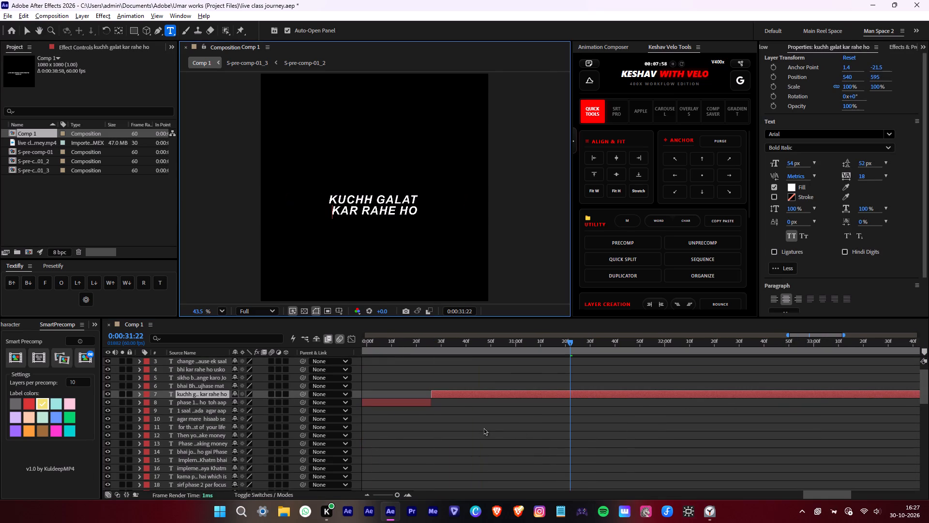
Play the "kuchh galat kar rahe ho" layer, find the phrase's end, split it at 0:00:31:34 and delete the part after it.
left_click(492, 394)
key("i")
key("space")
scroll(616, 406, "down", 11)
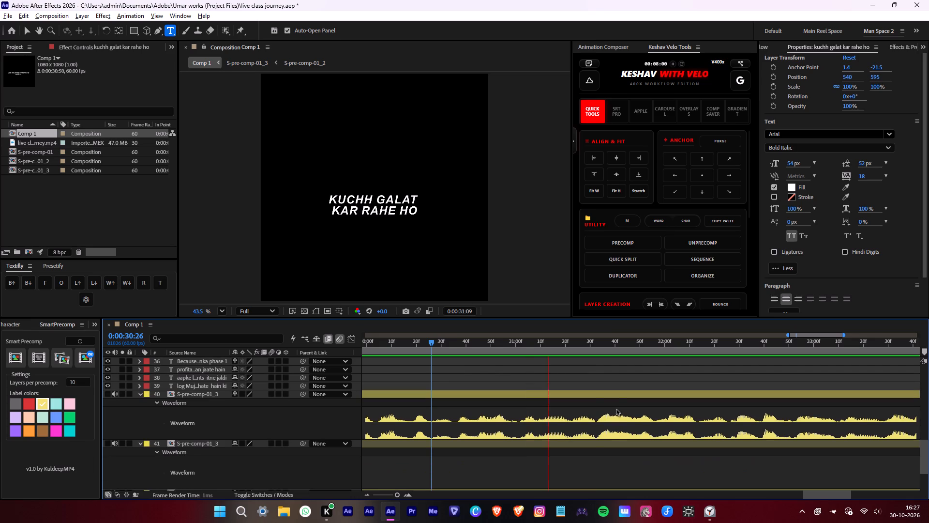
key("space")
left_click(596, 358)
left_click(600, 342)
key("space")
left_click(600, 342)
scroll(601, 345, "down", 1, "alt")
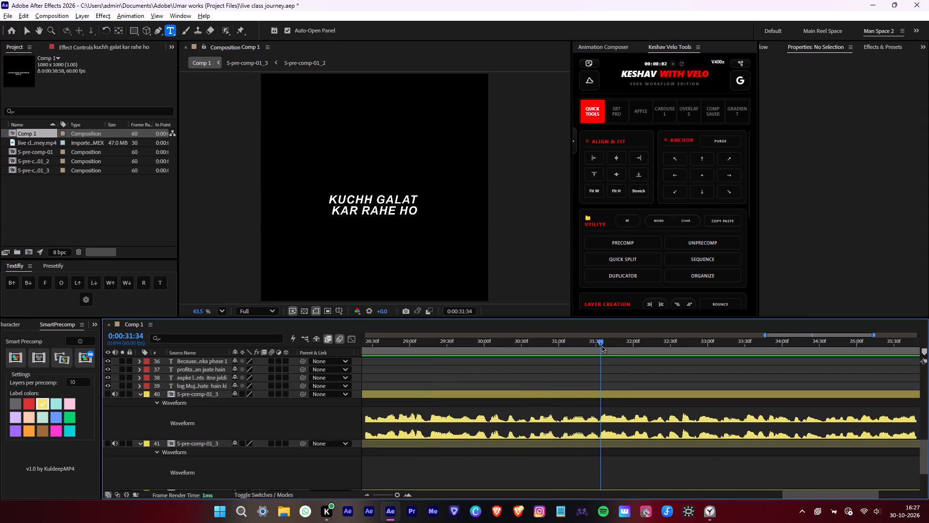
scroll(647, 374, "up", 11)
left_click(634, 393)
key("alt+d")
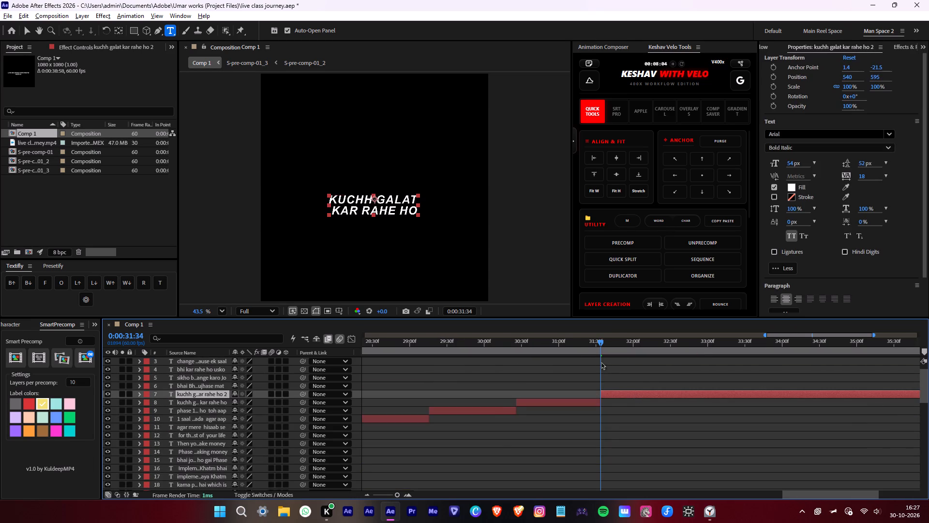
key("Delete")
Append "bhai" to the second line of the "kuchh galat kar rahe ho" subtitle.
left_click(567, 345)
left_click(566, 392)
left_click(417, 214)
key("space")
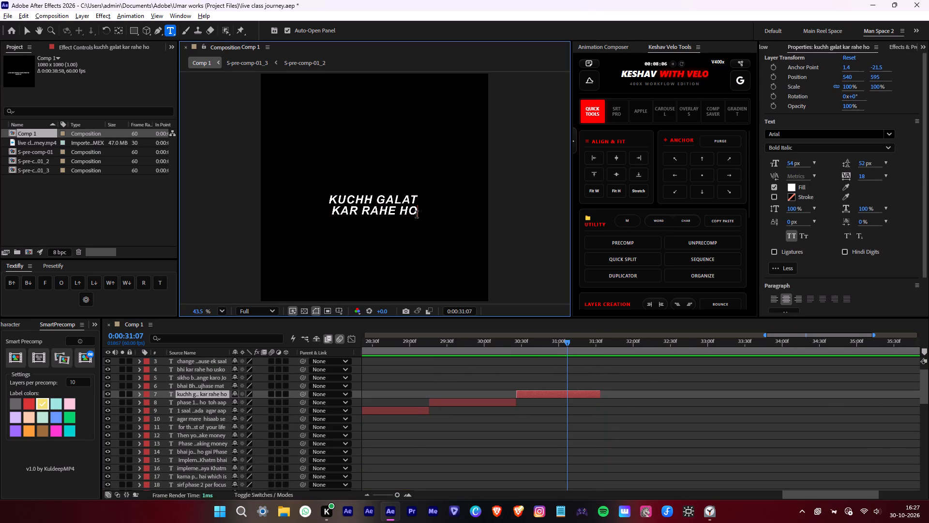
type("bhai")
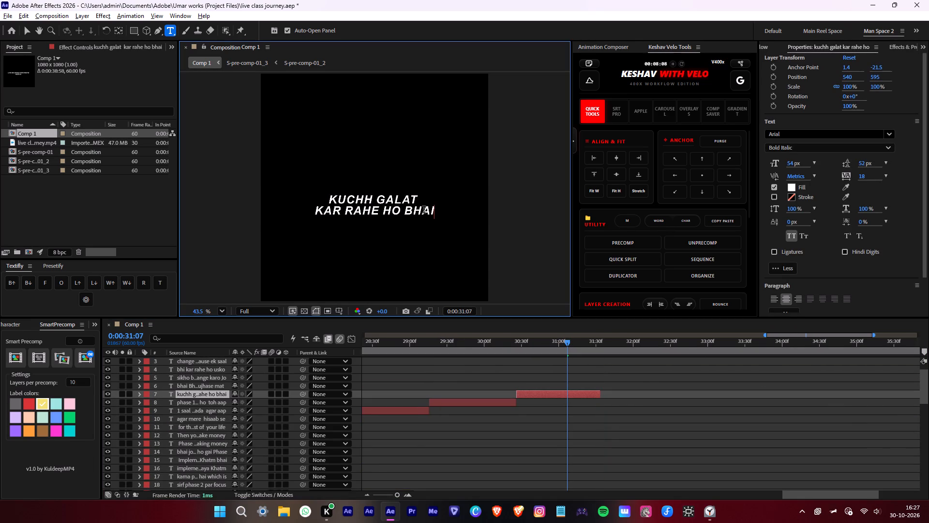
left_click(579, 412)
Save the project under the file name "live class journey".
key("ctrl+shift+s")
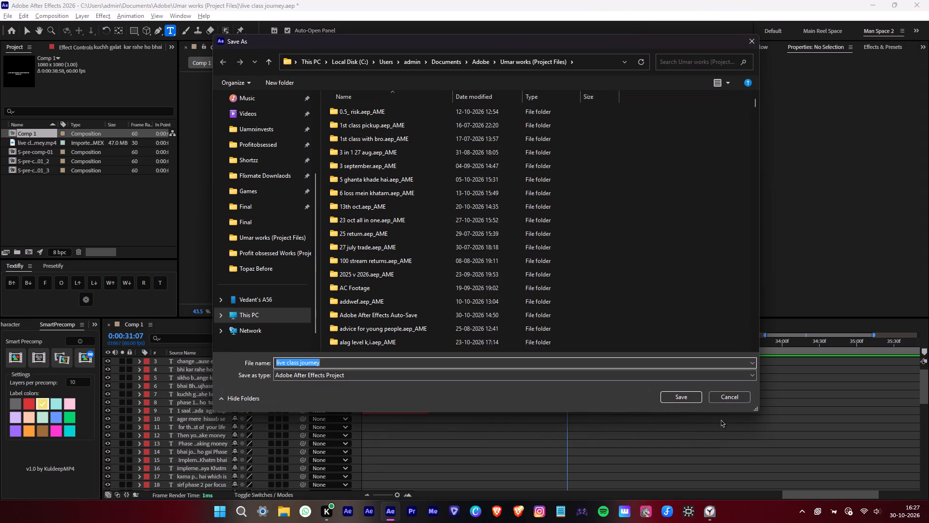
left_click(695, 396)
left_click(491, 255)
Extend the start of the "bhai Bhale hi mujhase mat" layer back to 0:00:31:34, where the previous subtitle ends.
scroll(596, 369, "up", 3, "alt")
left_click_drag(624, 342, 633, 346)
scroll(681, 396, "down", 5, "alt")
left_click_drag(869, 385, 754, 394)
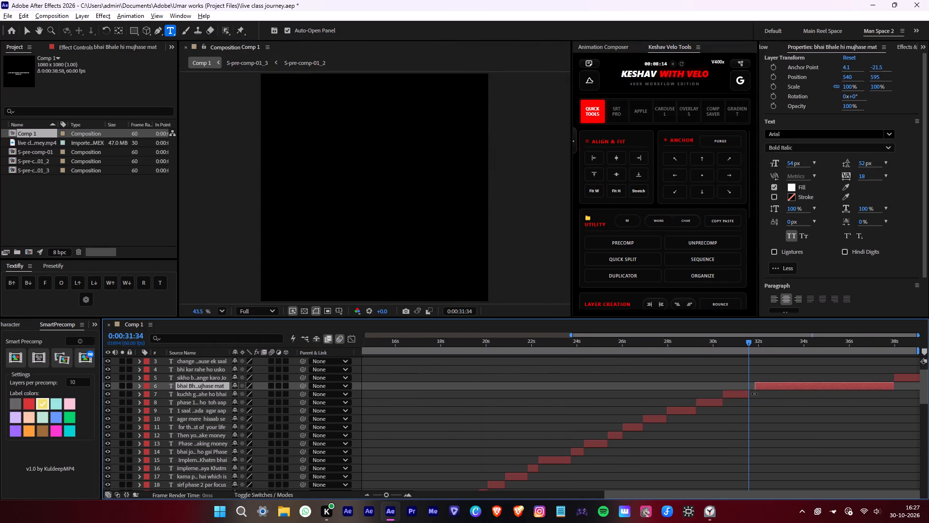
left_click_drag(754, 394, 749, 390)
scroll(751, 389, "up", 3, "alt")
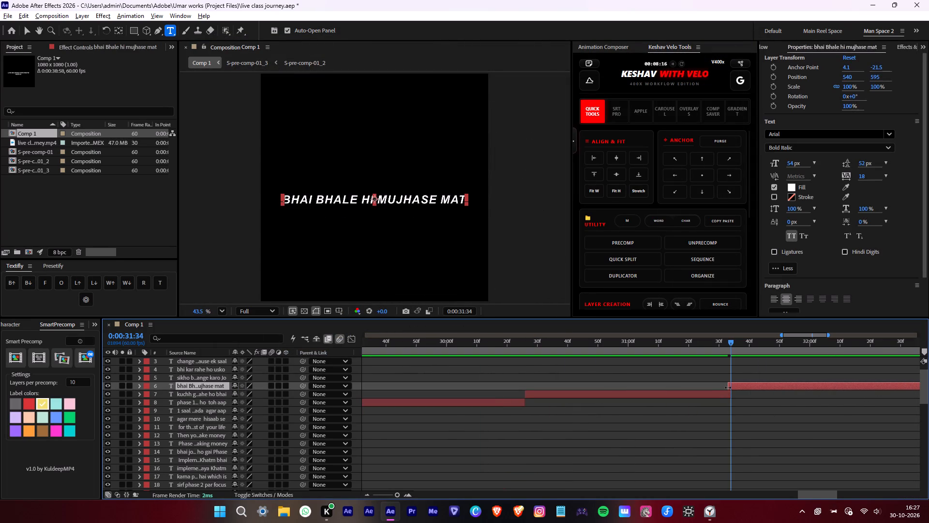
left_click(728, 387)
left_click_drag(720, 345, 722, 349)
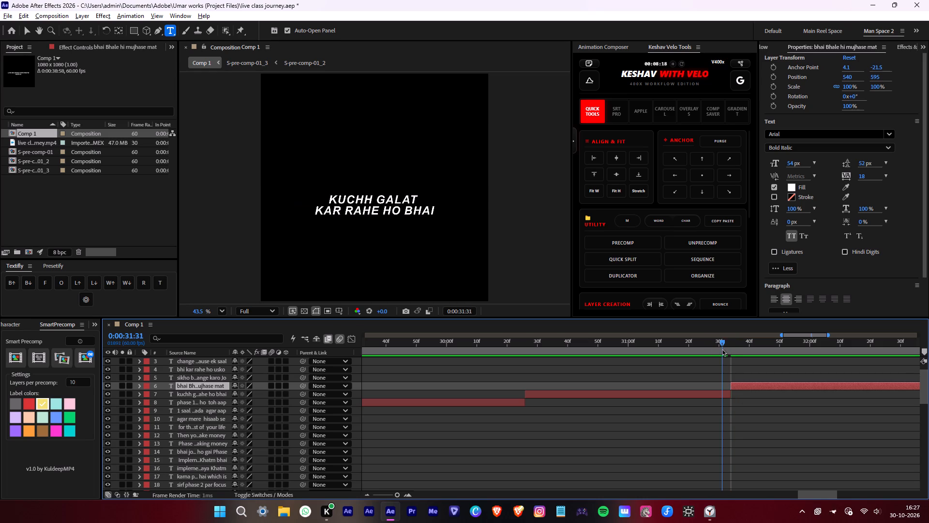
left_click_drag(722, 349, 731, 350)
Remove the word "bhai" from the start of the "bhai Bhale hi mujhase mat" subtitle.
scroll(767, 369, "down", 2, "alt")
middle_click_drag(767, 369, 628, 383)
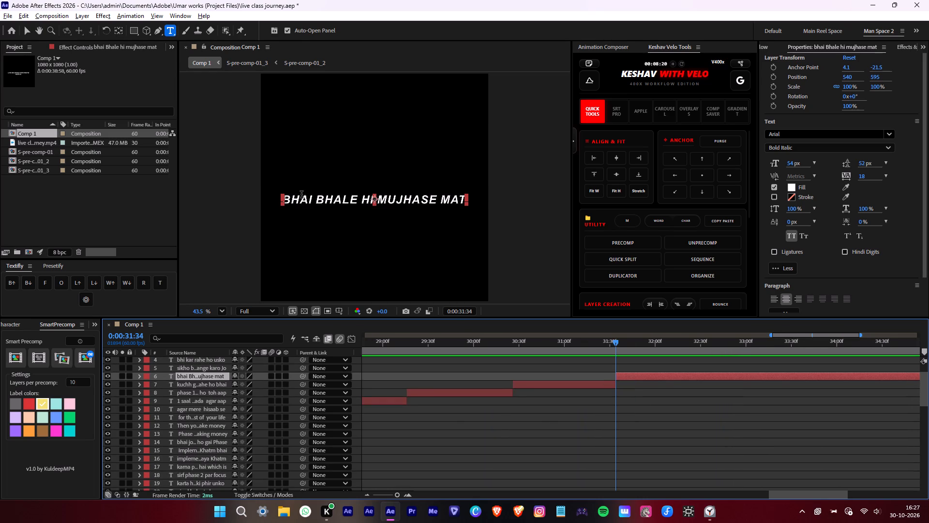
left_click_drag(311, 197, 277, 200)
key("Delete")
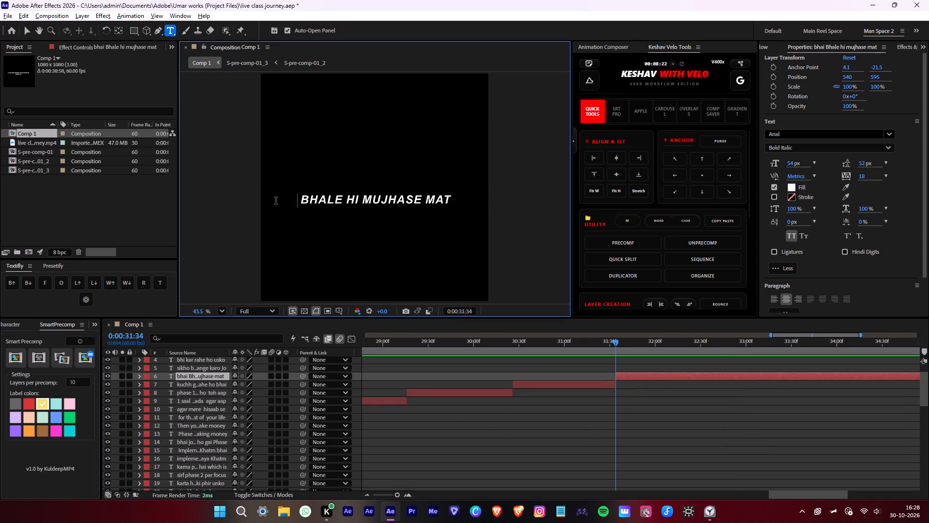
left_click(634, 374)
Play the "Bhale hi mujhase mat" layer against the waveform, find the phrase's end, split it at 0:00:32:39 and delete the part after it.
scroll(633, 380, "down", 4, "alt")
middle_click_drag(755, 412, 464, 413)
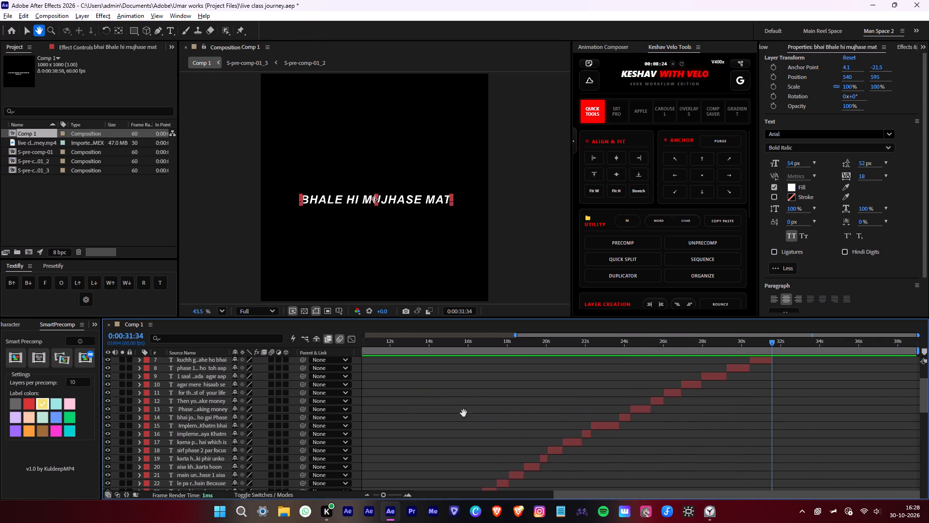
middle_click_drag(464, 413, 406, 410)
key("space")
scroll(872, 402, "down", 7)
key("space")
scroll(822, 402, "up", 3, "alt")
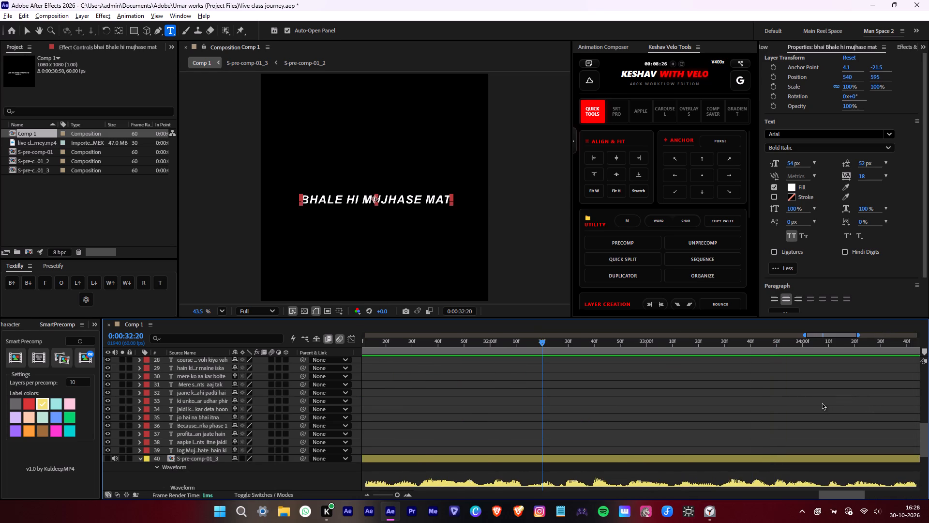
key("i")
scroll(822, 402, "down", 5)
key("space")
scroll(687, 399, "up", 2)
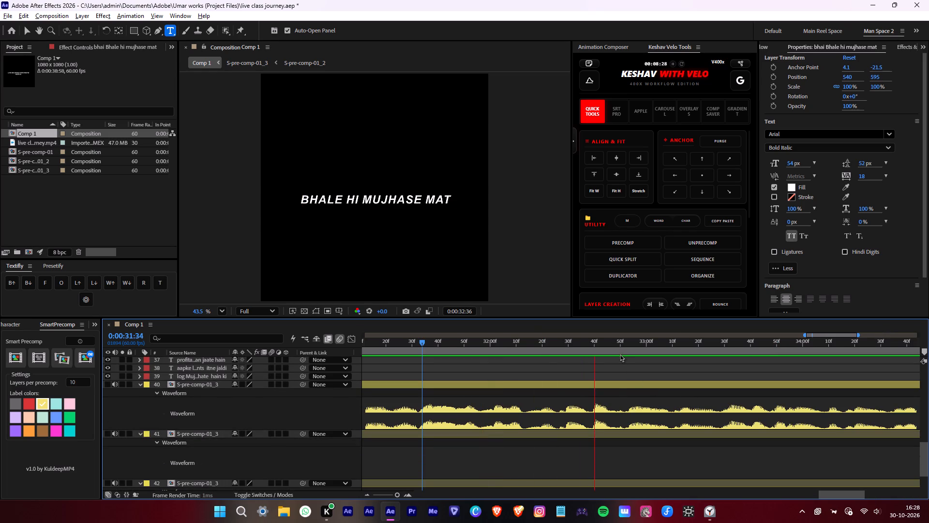
key("space")
left_click_drag(618, 348, 611, 348)
key("space")
left_click_drag(622, 346, 627, 346)
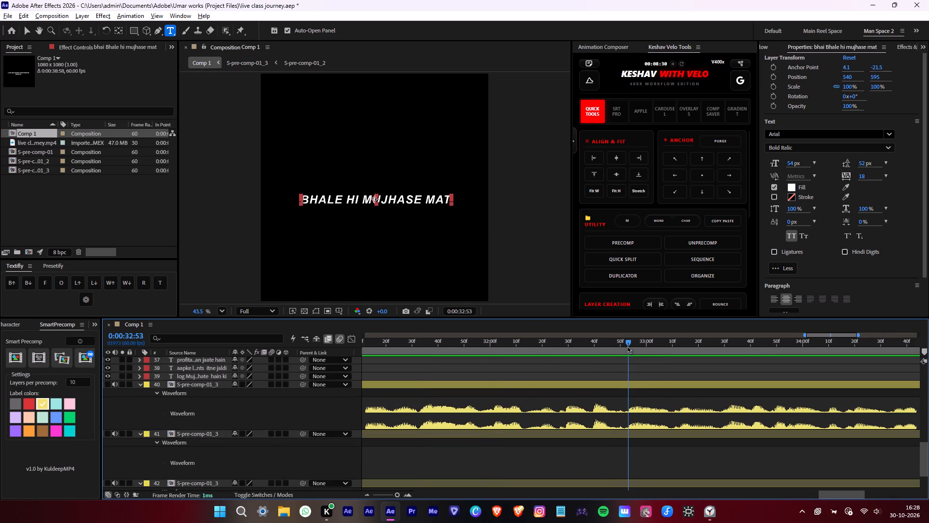
left_click_drag(627, 346, 593, 345)
left_click(592, 345)
key("space")
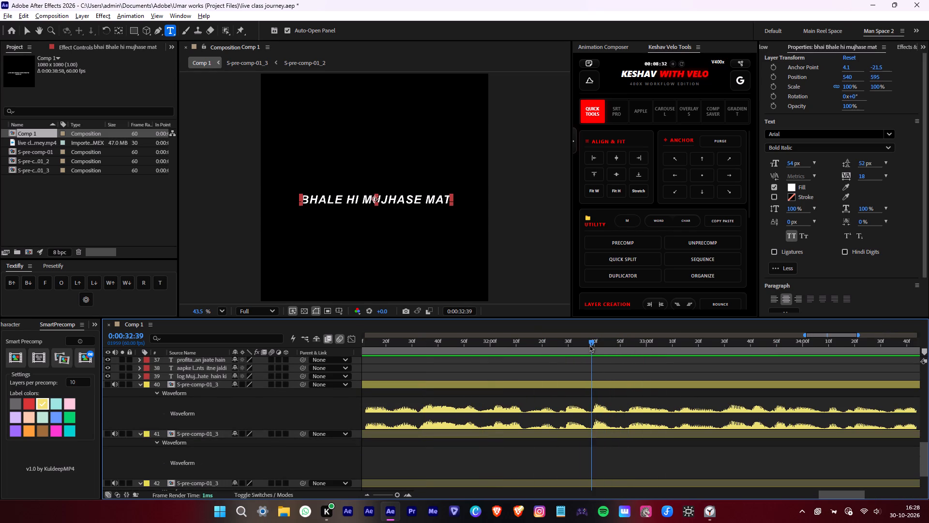
left_click(589, 345)
scroll(589, 345, "down", 1, "alt")
scroll(715, 389, "up", 11)
key("alt+d")
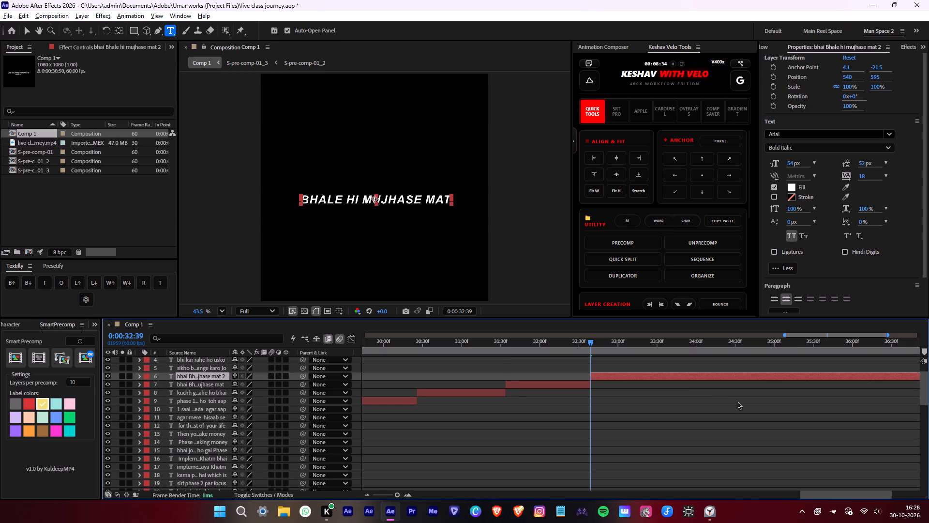
key("Delete")
Break the "Bhale hi mujhase mat" subtitle into two lines before "mat" and add "seekho" to the end.
left_click(558, 345)
left_click(556, 377)
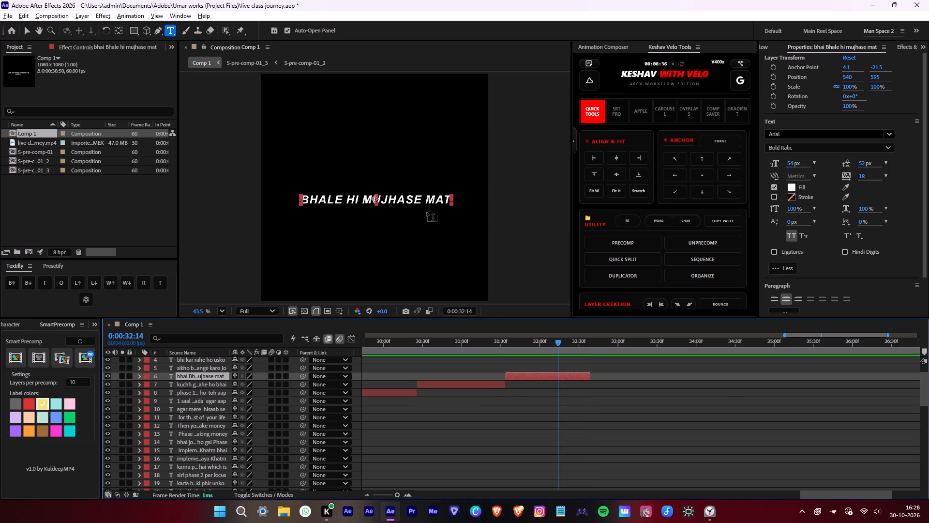
left_click(424, 201)
key("Return")
key("Return")
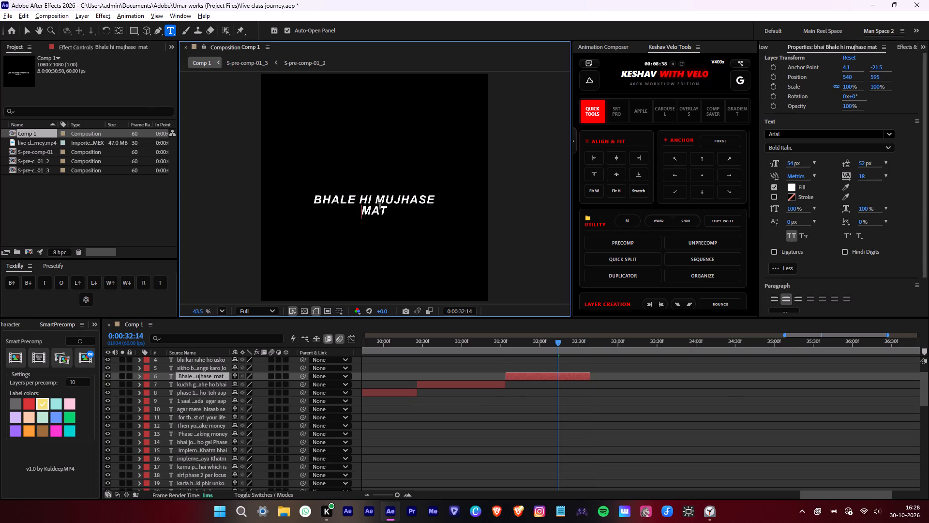
left_click(384, 206)
left_click(391, 211)
key("space")
type("seekho")
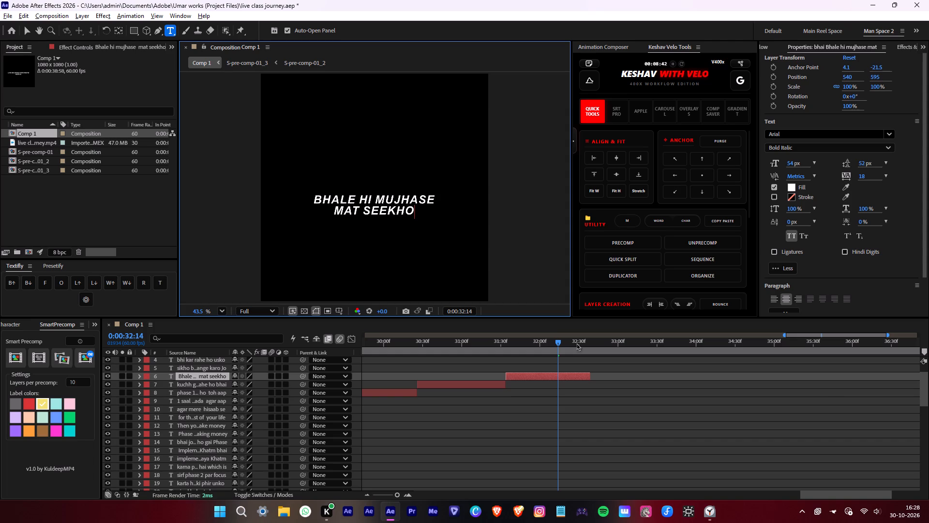
left_click(572, 373)
Extend the start of the "sikho but change karo Jo" layer back to 0:00:32:39.
scroll(586, 372, "up", 2, "alt")
left_click(600, 343)
scroll(604, 355, "down", 4, "alt")
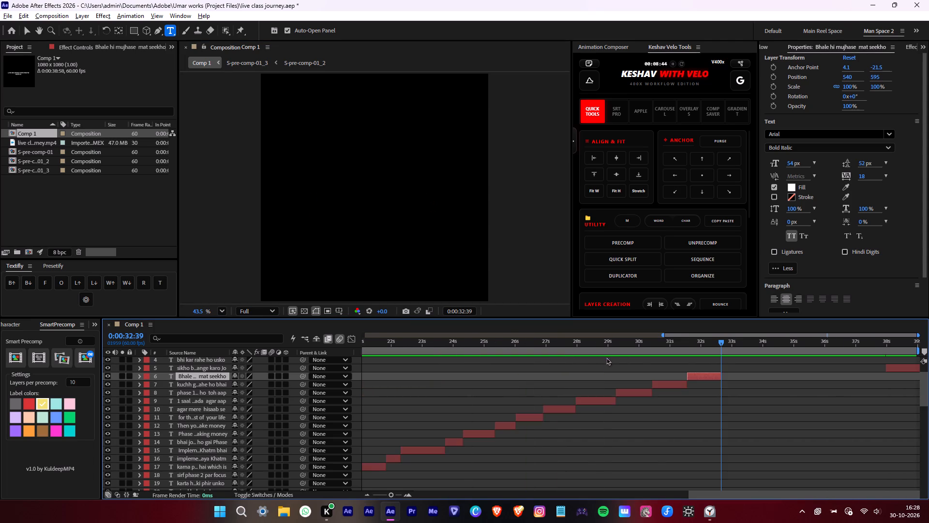
scroll(867, 401, "up", 2)
left_click_drag(883, 392, 719, 401)
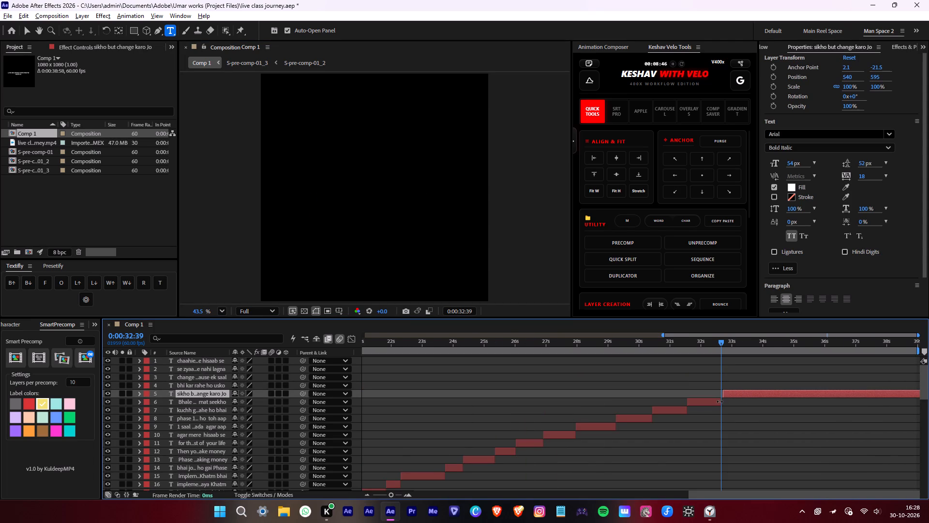
left_click_drag(719, 401, 717, 401)
scroll(720, 397, "up", 4, "alt")
left_click_drag(721, 396, 728, 396)
scroll(728, 396, "down", 2, "alt")
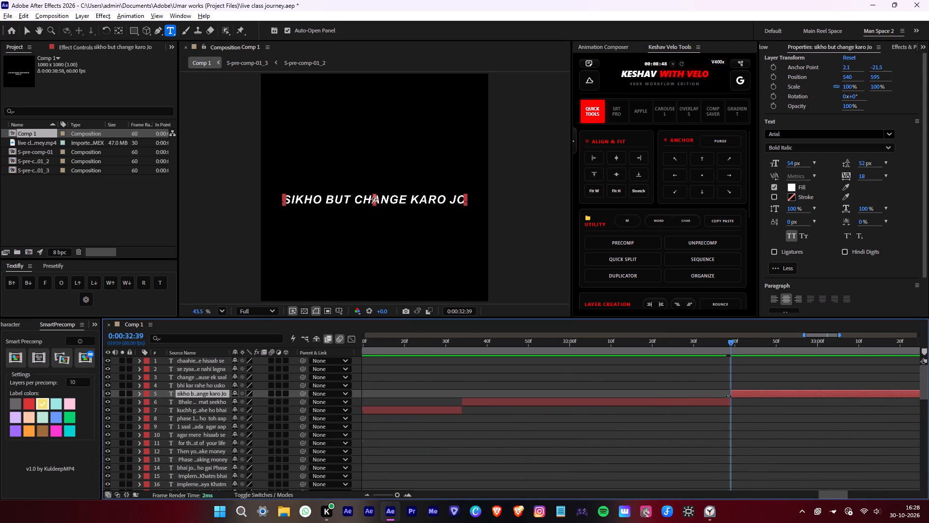
Play the "sikho but change karo Jo" subtitle and remove the word "sikho" from its start.
scroll(728, 396, "down", 1, "alt")
key("space")
middle_click_drag(871, 432, 648, 439)
key("space")
left_click_drag(322, 199, 231, 205)
key("BackSpace")
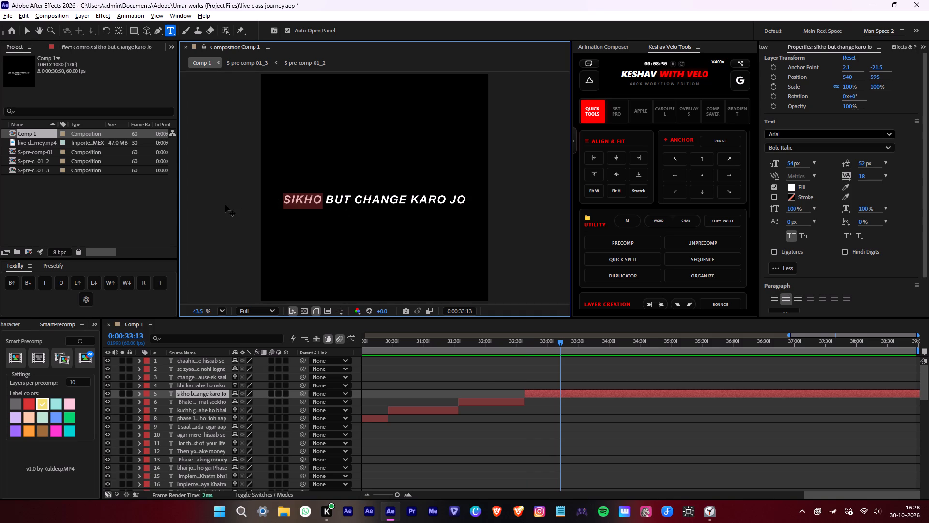
left_click(554, 391)
Play the "but change karo Jo" phrase, place the playhead at its end at 0:00:33:28, and remove the trailing "Jo".
key("i")
key("space")
scroll(711, 384, "down", 7)
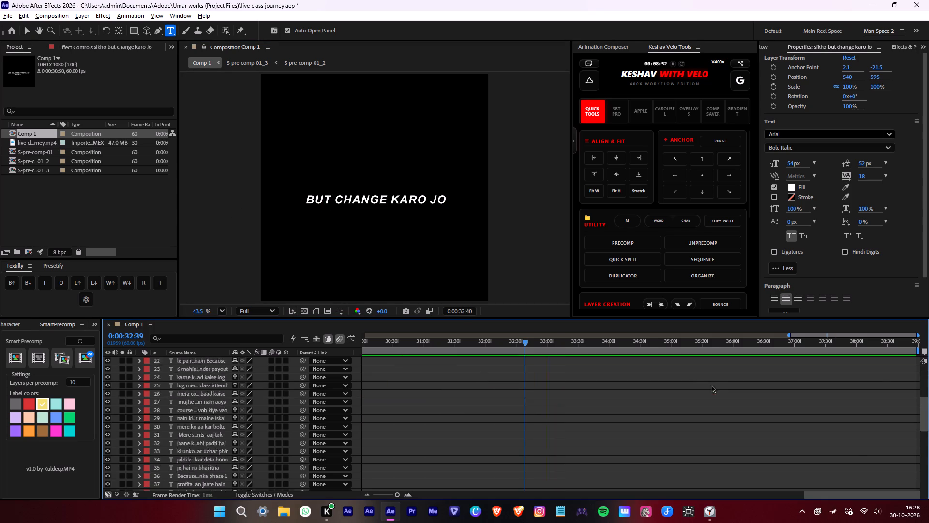
scroll(711, 385, "down", 2)
key("space")
scroll(606, 369, "down", 3)
left_click_drag(577, 344, 573, 344)
key("space")
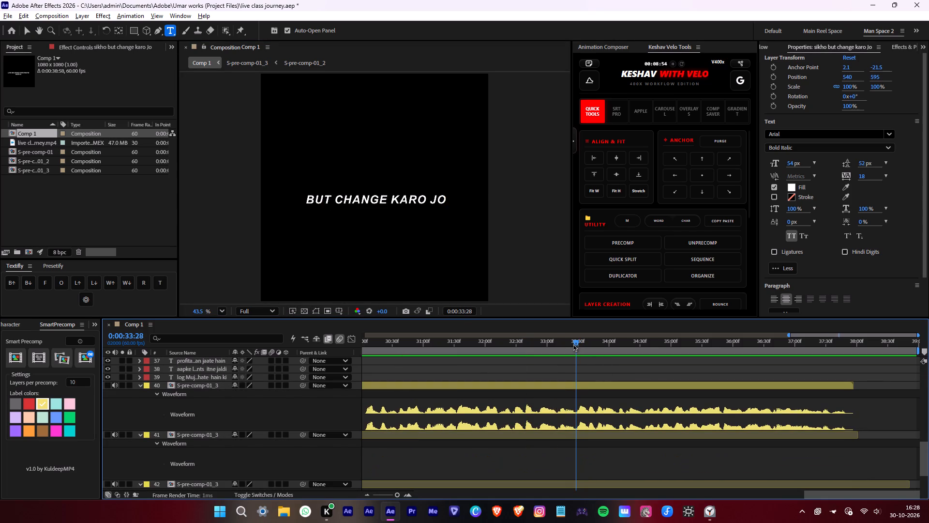
left_click(573, 344)
scroll(585, 349, "up", 6)
left_click_drag(429, 203, 444, 204)
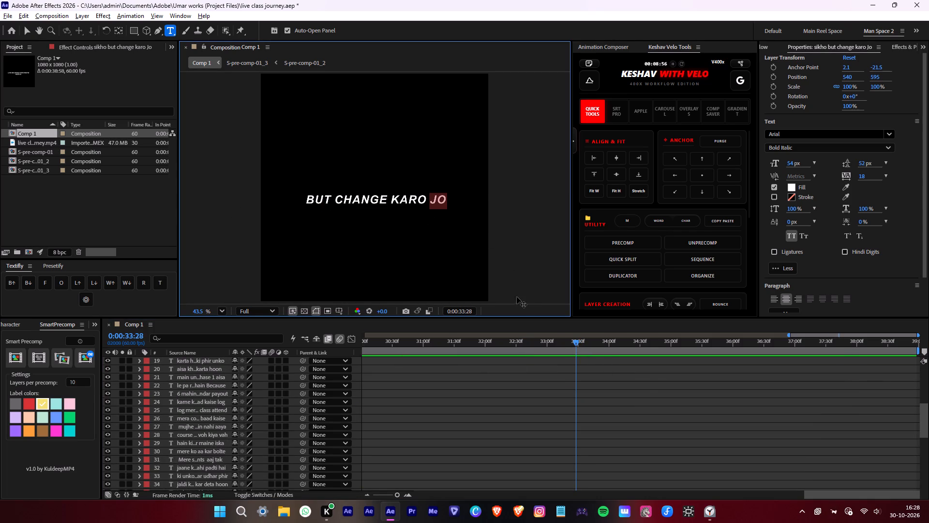
key("BackSpace")
Split the "but change karo" layer at 0:00:33:28 and delete the part after it.
scroll(645, 386, "up", 6)
left_click(646, 393)
key("alt+d")
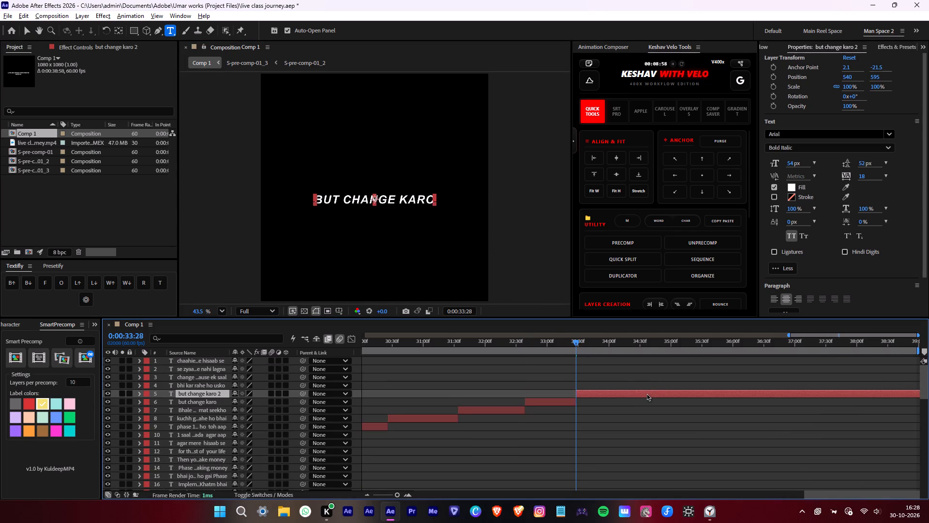
key("Delete")
Select the first five subtitle layers, up to "but change karo", and move them together about 4 seconds earlier.
scroll(723, 391, "down", 5)
scroll(816, 402, "up", 3)
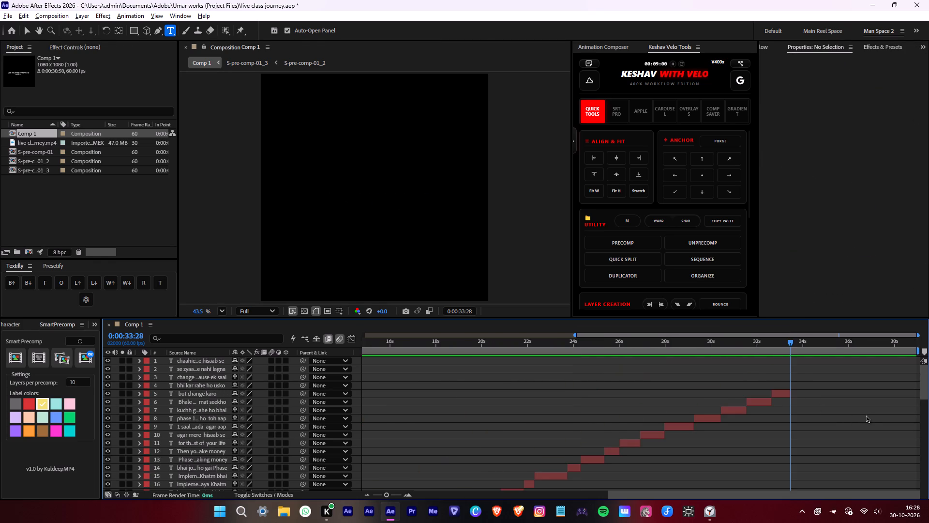
middle_click_drag(859, 415, 586, 451)
left_click(783, 393)
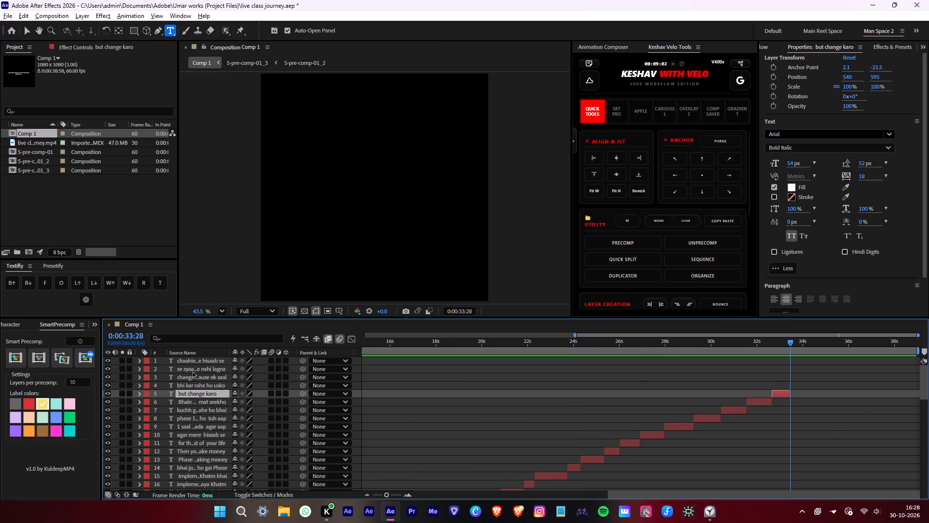
scroll(189, 370, "up", 5)
left_click(207, 362, "shift")
left_click_drag(777, 394, 688, 399)
left_click(842, 423)
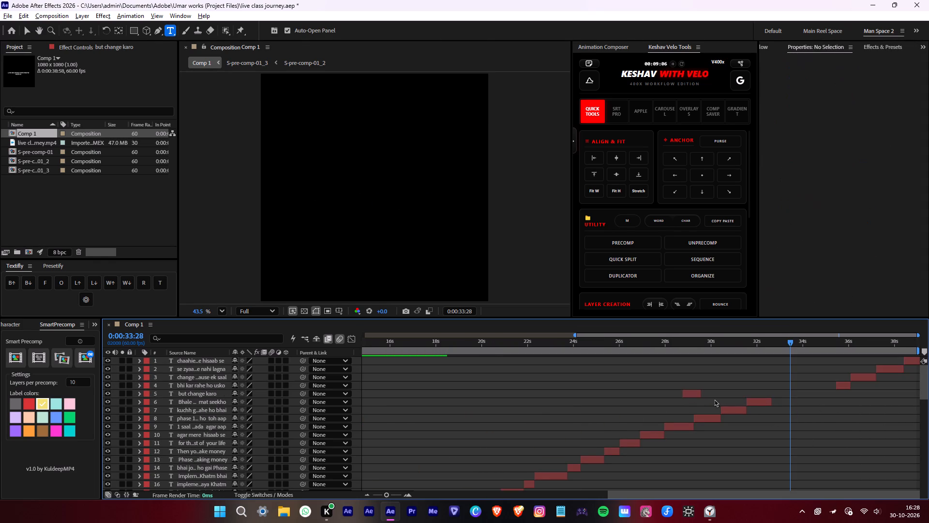
Move the "but change karo" layer back so it runs from 0:00:32:39 to 0:00:33:28, right after the "mat seekho" layer.
left_click_drag(689, 394, 776, 401)
scroll(777, 402, "up", 4, "alt")
left_click_drag(770, 396, 775, 396)
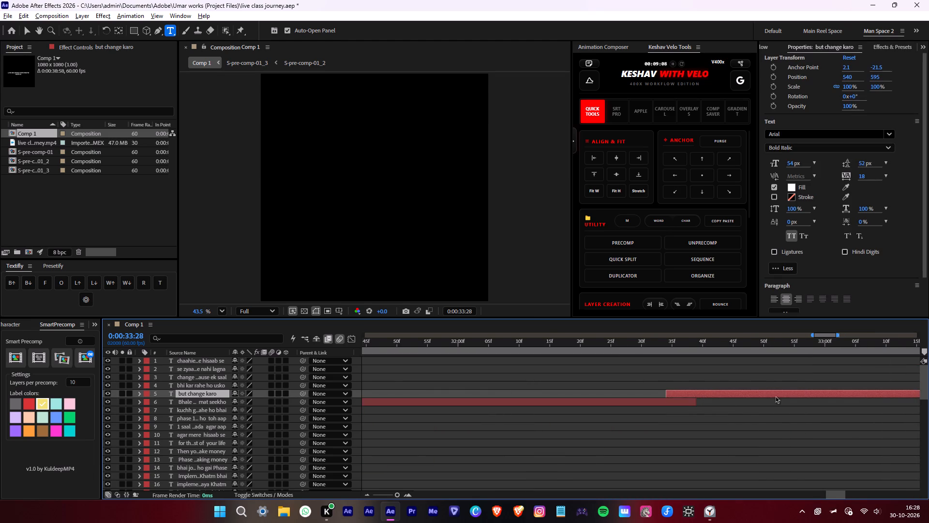
left_click_drag(775, 396, 798, 396)
Extend the start of the "bhi kar rahe ho usko" layer back to 0:00:33:28.
scroll(794, 402, "down", 3, "alt")
middle_click_drag(857, 415, 437, 434)
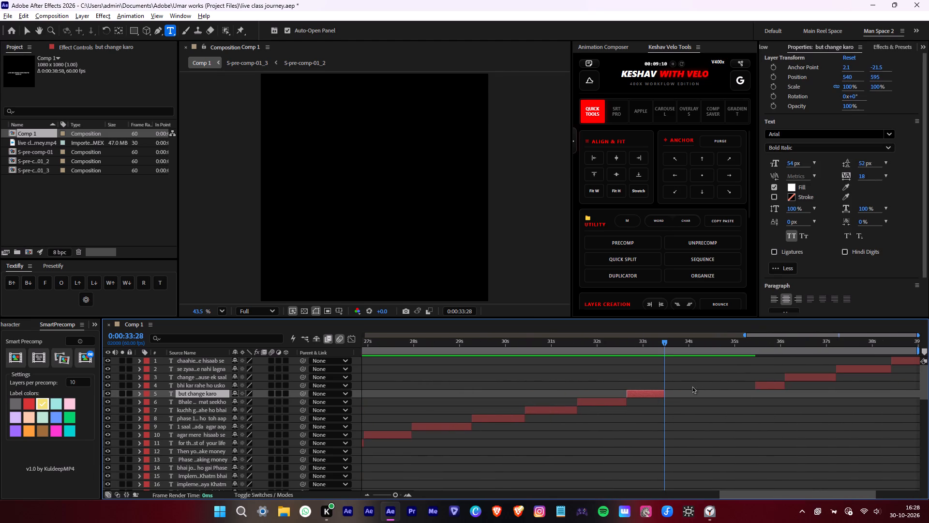
left_click_drag(754, 385, 662, 397)
scroll(663, 393, "up", 3, "alt")
left_click_drag(663, 387, 668, 387)
Play the "bhi kar rahe ho usko" subtitle and add "jo" at the start of its text.
key("space")
middle_click_drag(792, 403, 567, 415)
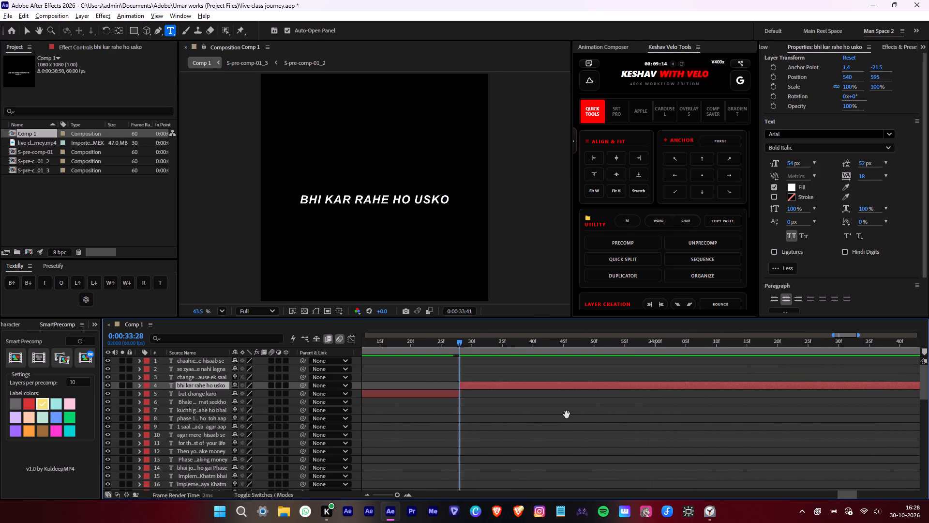
middle_click_drag(567, 415, 563, 415)
scroll(562, 415, "down", 3)
key("space")
left_click(299, 199)
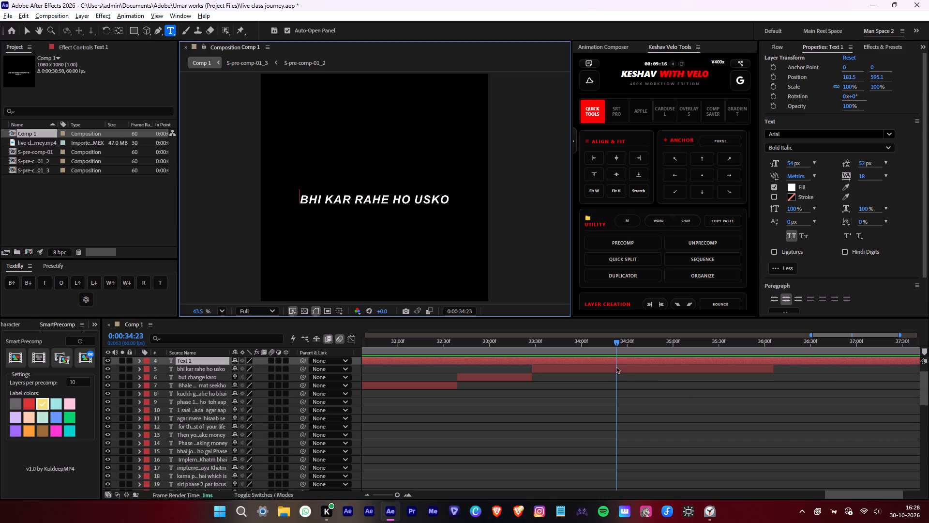
key("ctrl+z")
left_click(633, 357)
left_click(300, 200)
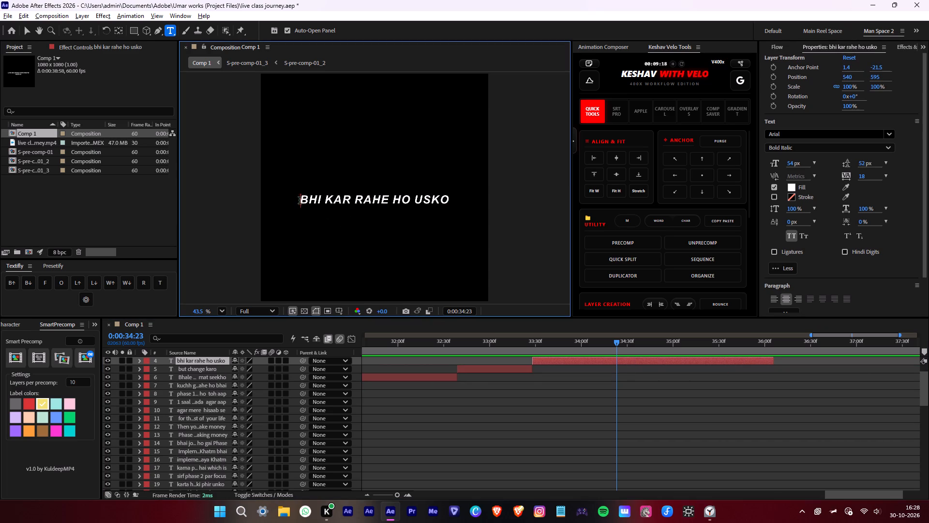
type("jo")
key("space")
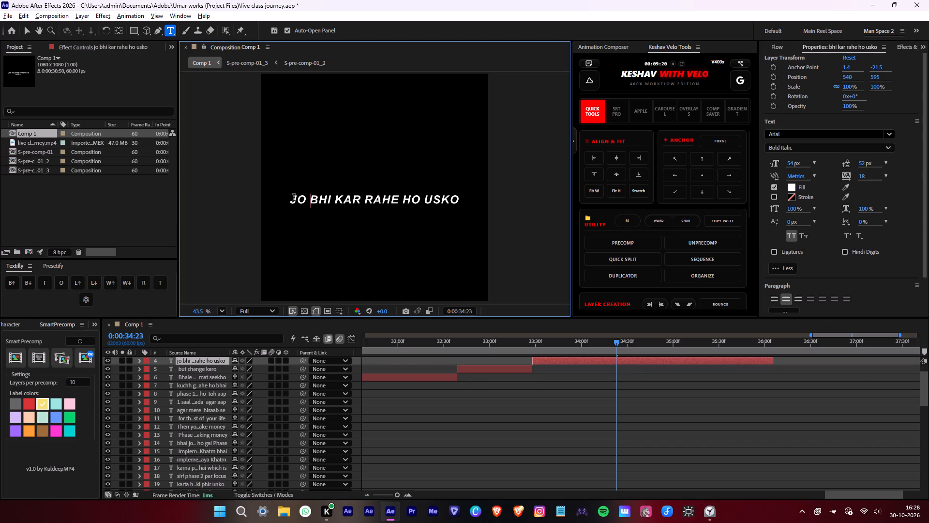
left_click(555, 359)
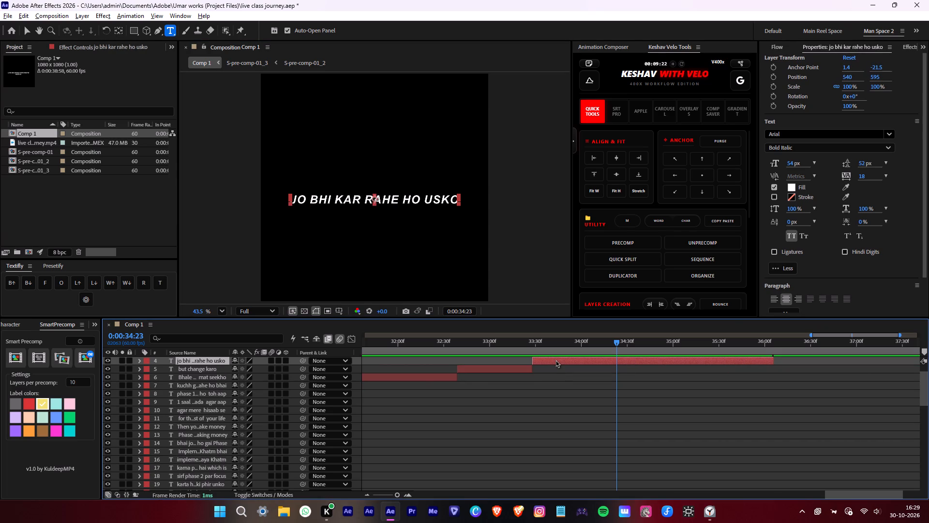
Save the project as "live class journey", replacing the existing file.
key("ctrl+shift+s")
left_click(672, 396)
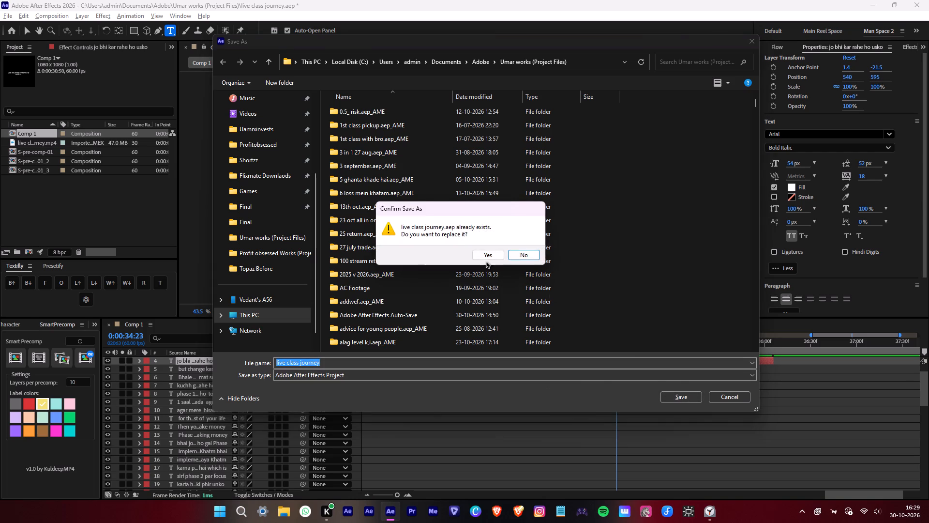
left_click(492, 259)
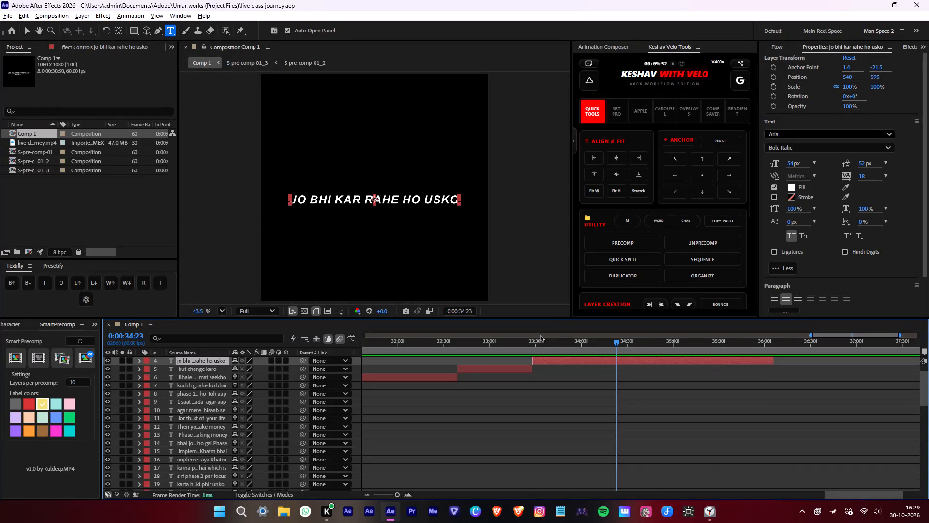
Play the "jo bhi kar rahe ho usko" subtitle and break it into two lines after "kar".
left_click(564, 361)
type("i")
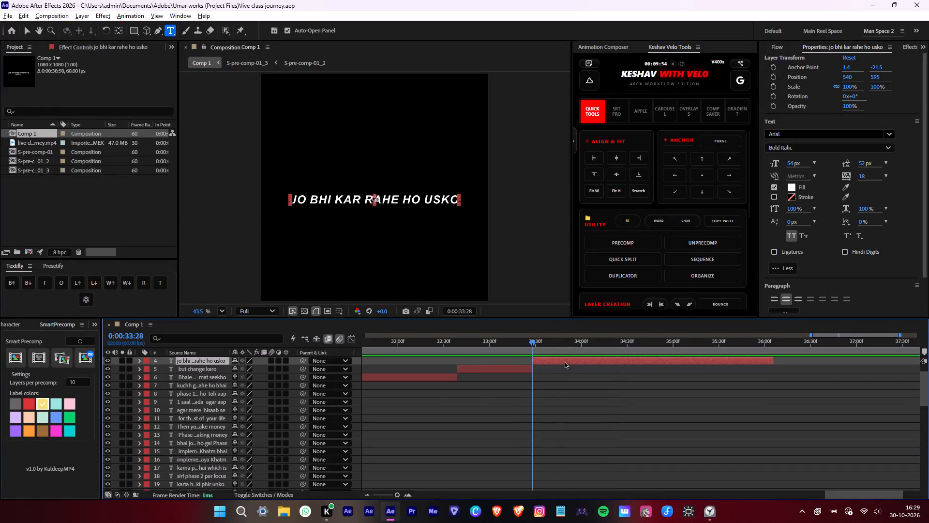
key("space")
scroll(681, 397, "down", 8)
key("space")
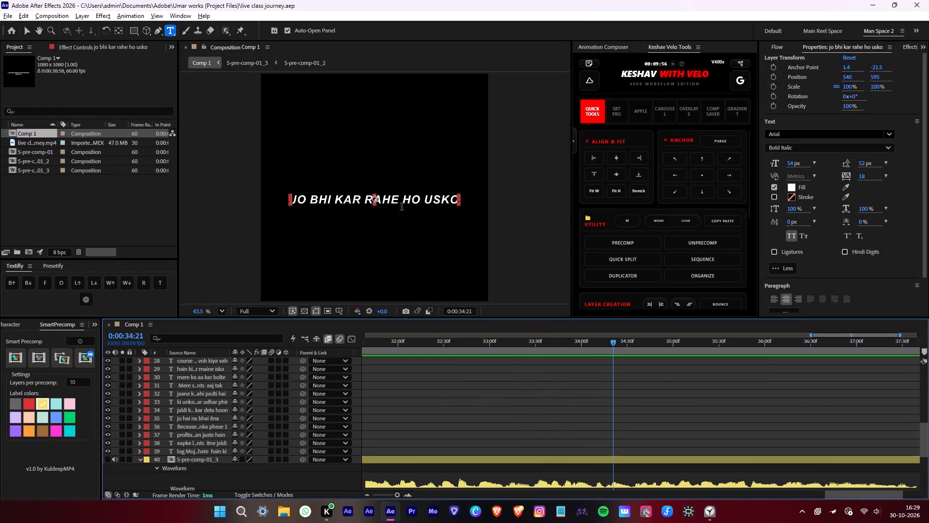
left_click(334, 200)
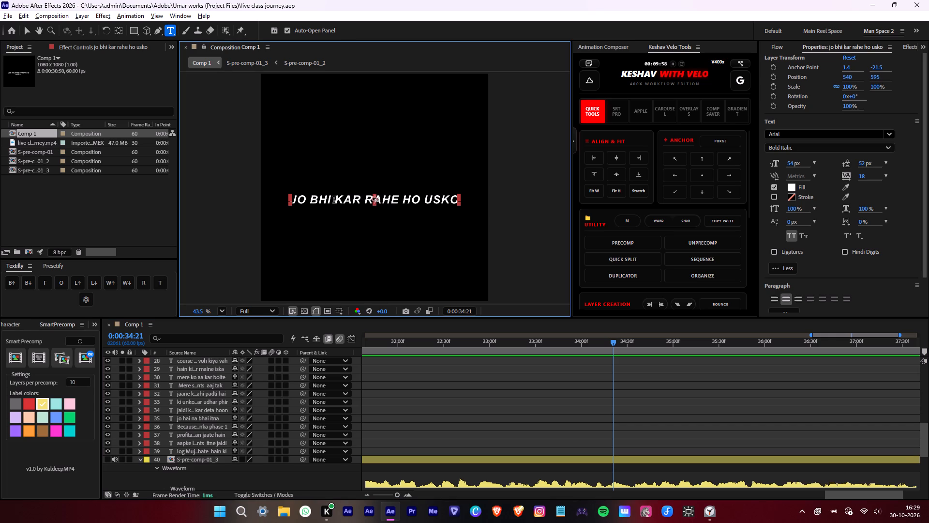
key("Return")
scroll(623, 380, "up", 9)
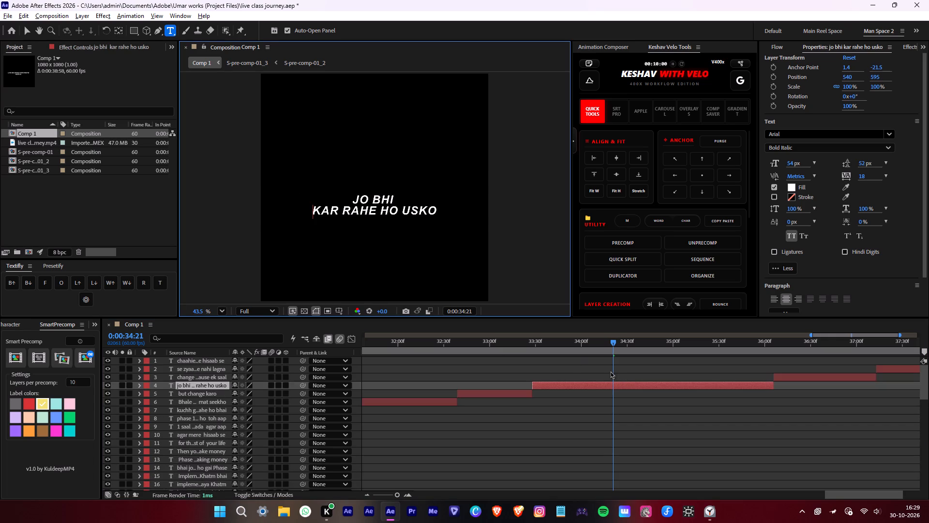
key("BackSpace")
left_click(363, 200)
key("Return")
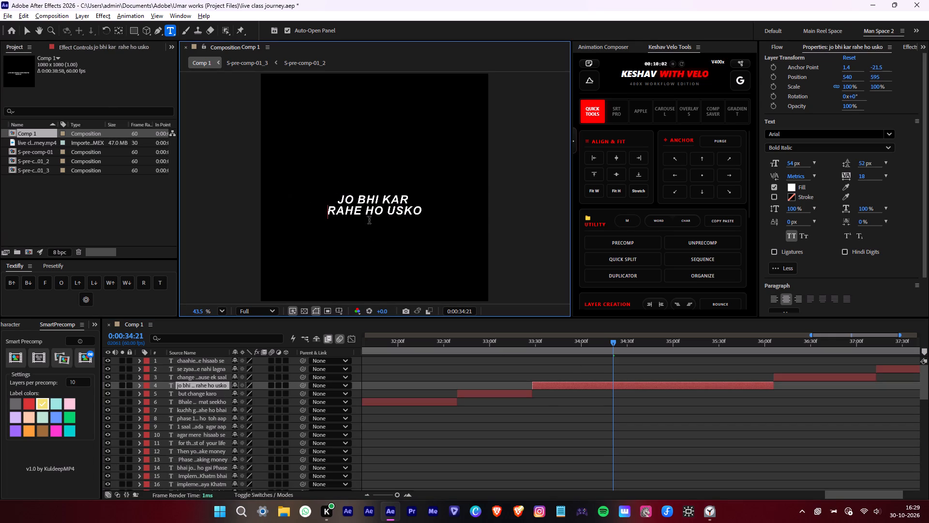
Find by ear where "jo bhi kar rahe ho usko" ends, split its layer at 0:00:34:09 and delete the second part.
left_click(551, 388)
key("i")
key("space")
scroll(747, 398, "down", 10)
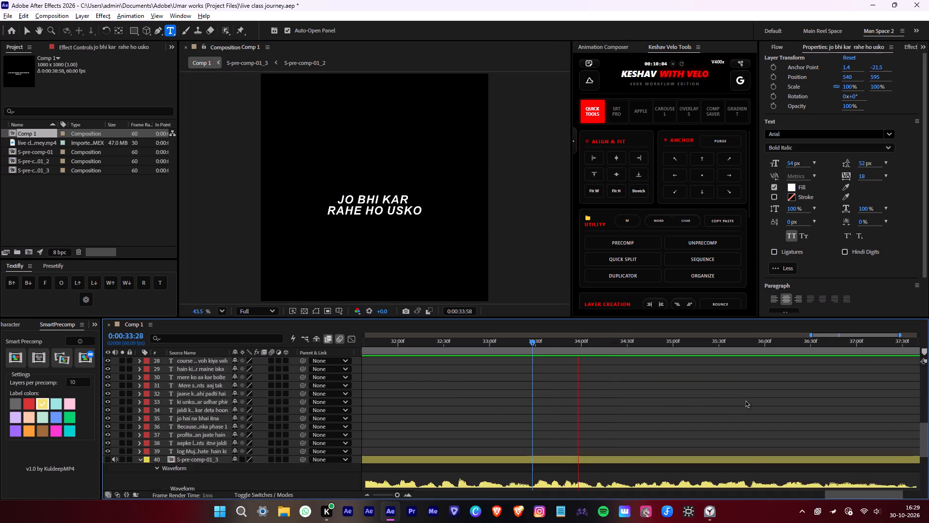
scroll(745, 400, "down", 4)
key("space")
scroll(605, 365, "up", 2)
left_click_drag(609, 348, 594, 344)
key("space")
left_click(594, 344)
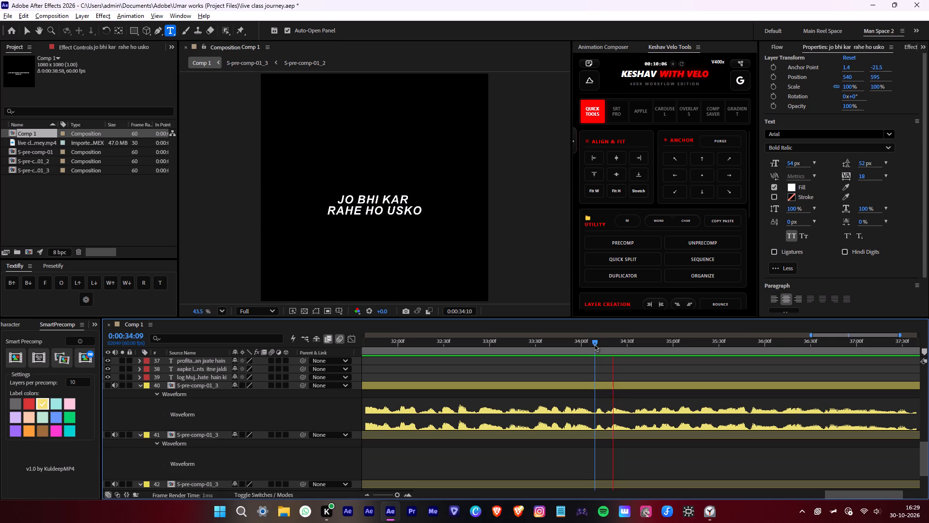
key("space")
left_click(594, 343)
left_click_drag(594, 343, 575, 341)
key("space")
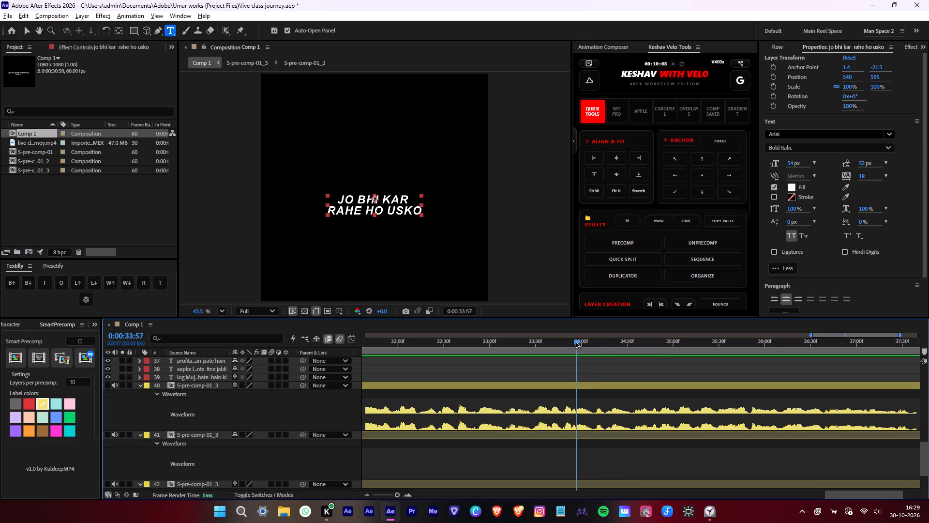
left_click(576, 341)
left_click_drag(581, 341, 599, 343)
key("space")
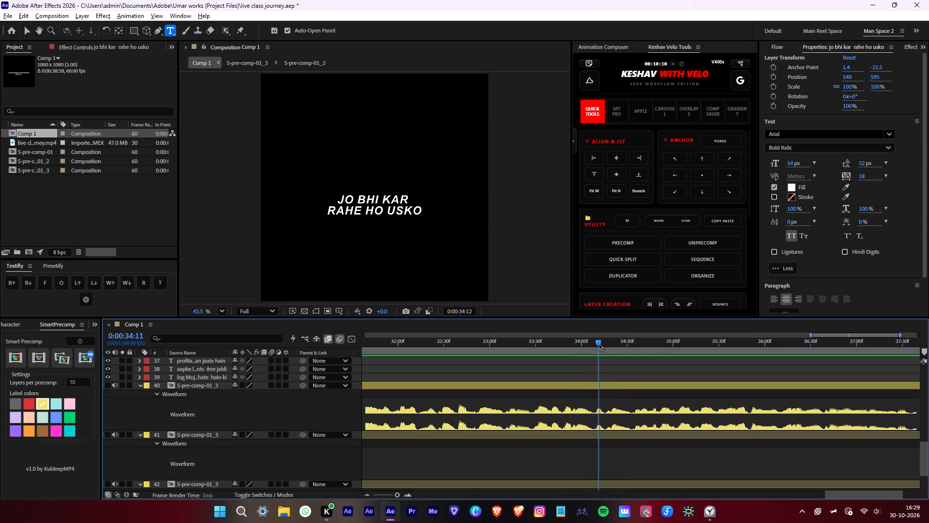
left_click(599, 343)
scroll(649, 362, "up", 13)
key("alt+d")
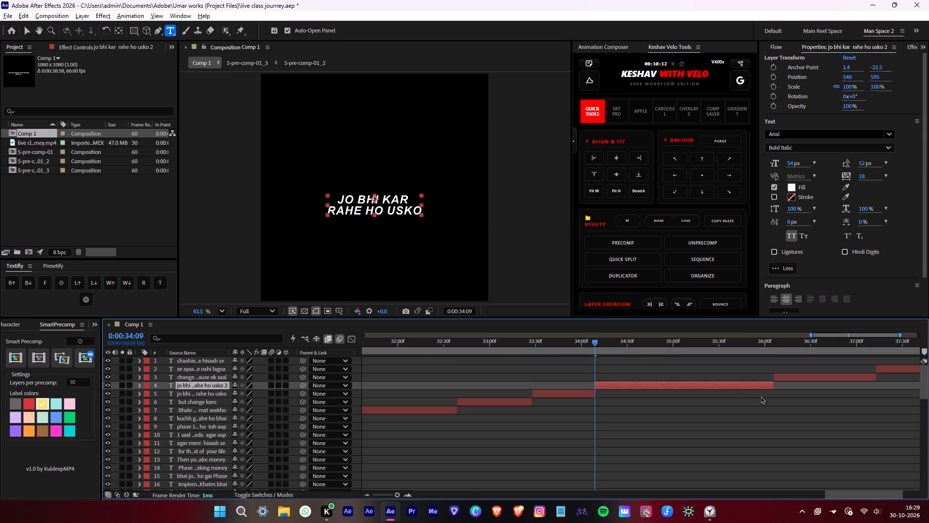
key("Delete")
Extend the start of the "change karo because ek saal" layer back to 0:00:34:09.
left_click_drag(774, 378, 596, 393)
Break the "change karo because ek saal" text into two lines after "karo" and replace "ek" with "1".
left_click(365, 197)
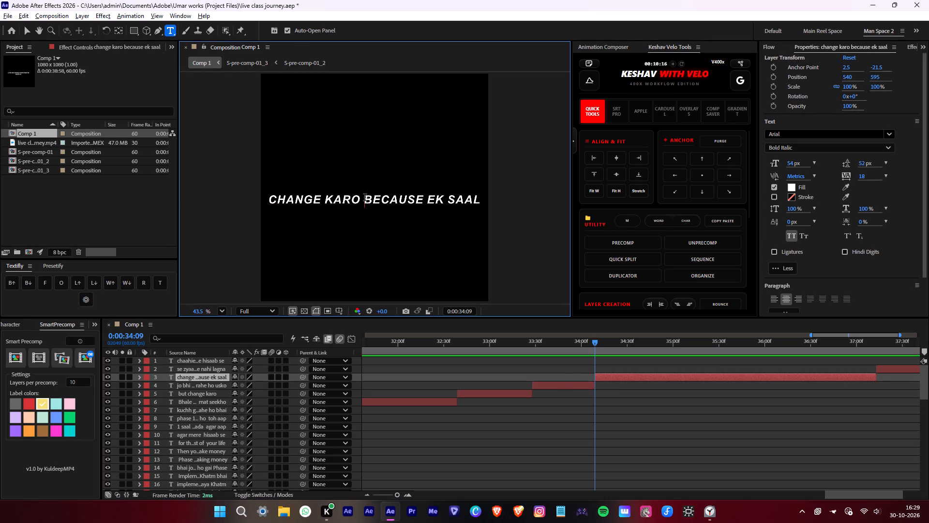
key("Return")
left_click_drag(397, 212, 381, 220)
key("1")
Play the "change karo because 1 saal" subtitle, split its layer at 0:00:35:13 and delete the second part.
left_click(605, 374)
key("space")
middle_click_drag(711, 383, 635, 388)
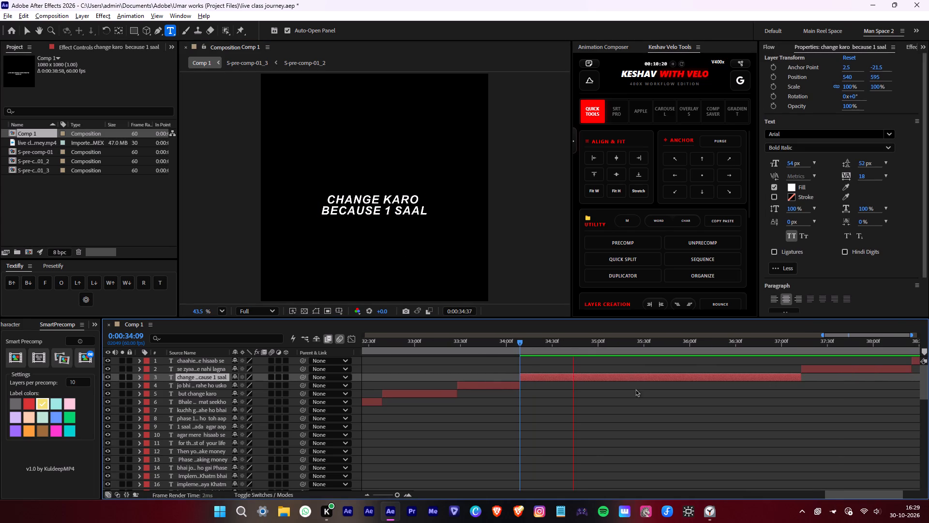
key("space")
scroll(637, 391, "down", 12)
key("space")
key("space")
left_click_drag(625, 343, 617, 343)
key("space")
left_click(617, 343)
scroll(669, 364, "up", 11)
key("alt+d")
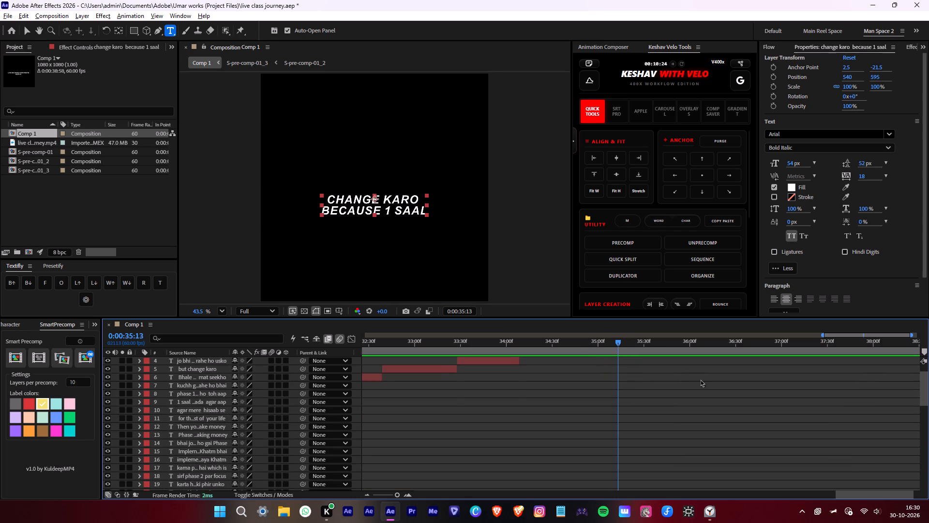
scroll(720, 377, "up", 3)
key("Delete")
Extend the start of the "se zyaada time nahi lagna" layer back to 0:00:35:13.
left_click_drag(802, 367, 774, 372)
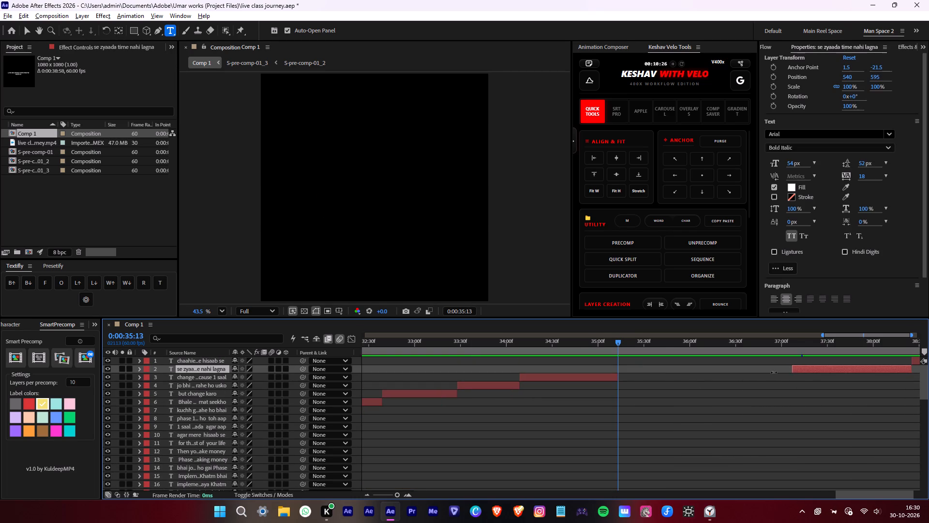
left_click_drag(774, 372, 619, 385)
Play the "se zyaada time nahi lagna" subtitle and break it into two lines after "zyaada".
key("space")
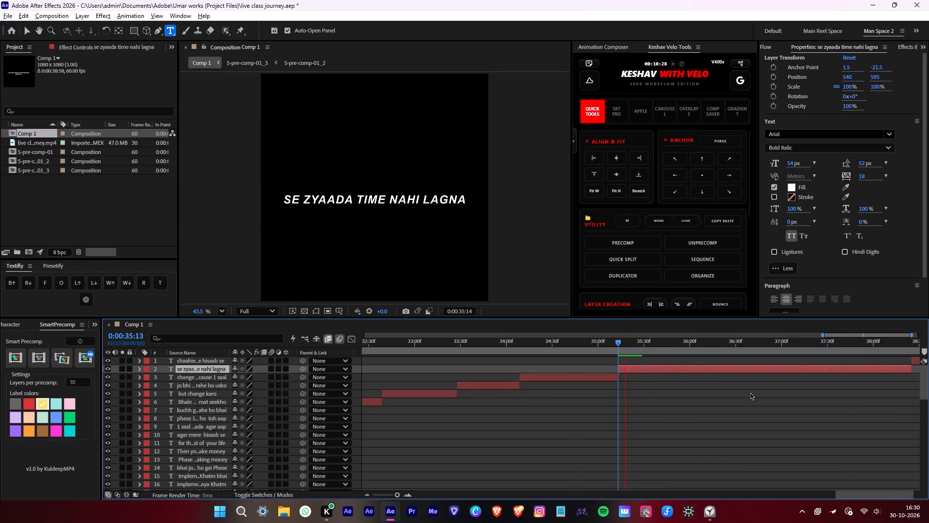
middle_click_drag(750, 392, 625, 430)
key("space")
left_click(359, 200)
key("Return")
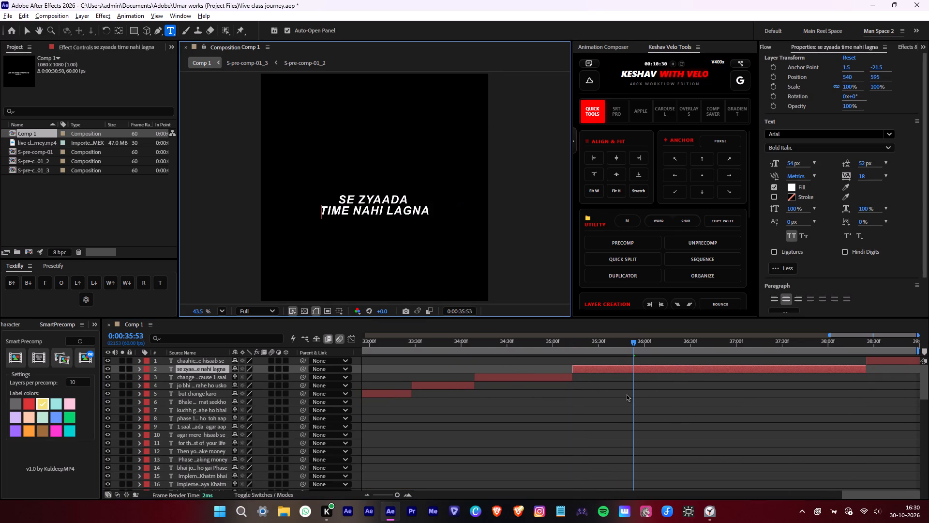
left_click(626, 394)
Find by ear where the "se zyaada time nahi lagna" speech ends, split its layer at 0:00:37:00 and delete the second part.
left_click(613, 370)
type("i")
key("space")
scroll(770, 403, "down", 13)
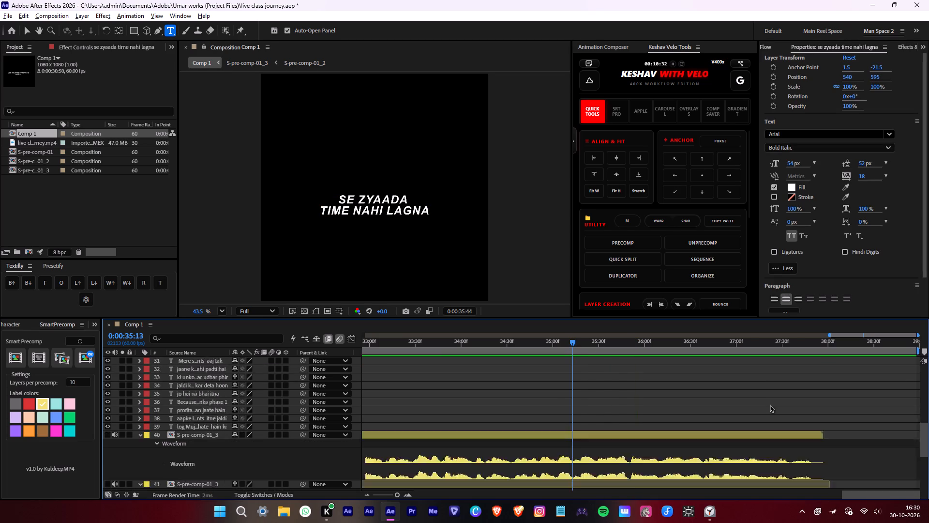
key("space")
key("space")
key("space")
left_click_drag(720, 341, 724, 341)
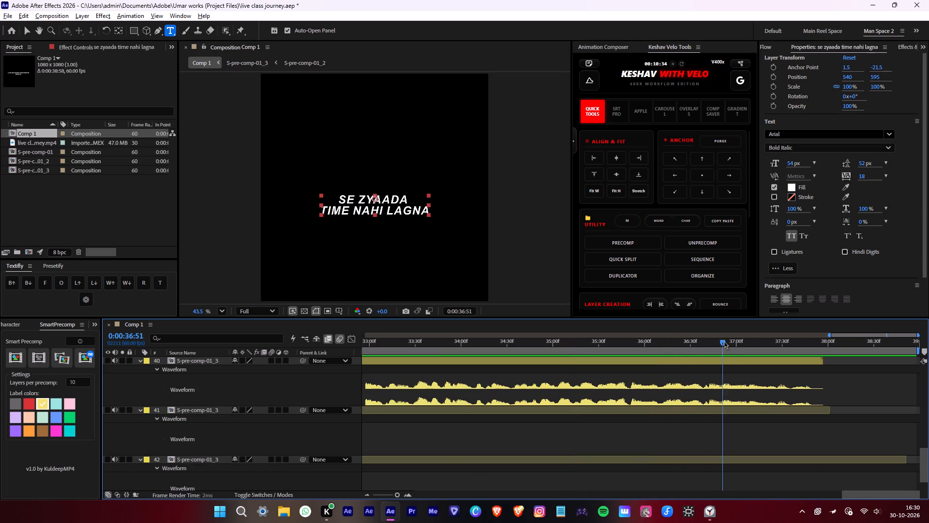
left_click_drag(724, 341, 735, 341)
key("space")
left_click(735, 341)
scroll(775, 361, "up", 16)
key("alt+d")
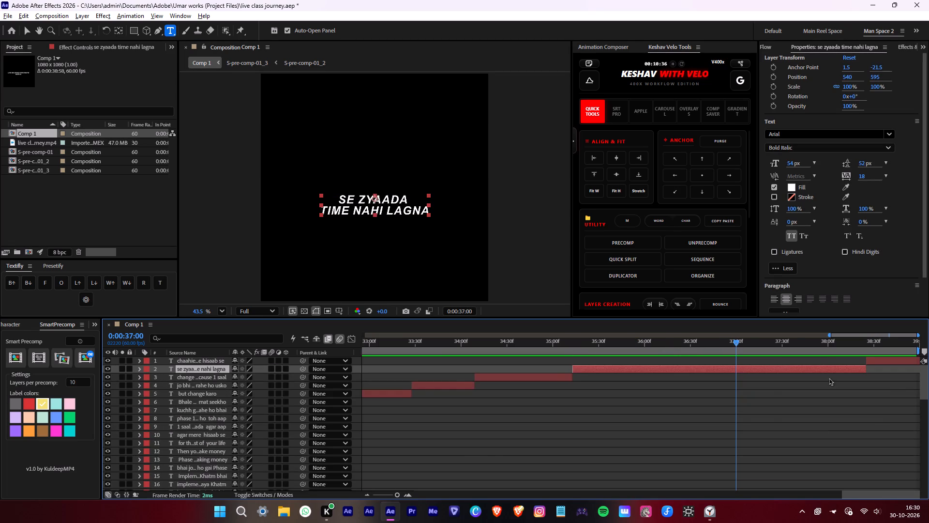
key("Delete")
Extend the start of the "chaahie mere hisaab se" layer back to 0:00:37:00.
left_click_drag(867, 360, 736, 382)
Add "chahiye" at the end of the "se zyaada time nahi lagna" subtitle.
left_click(658, 345)
left_click(653, 368)
left_click(429, 214)
key("space")
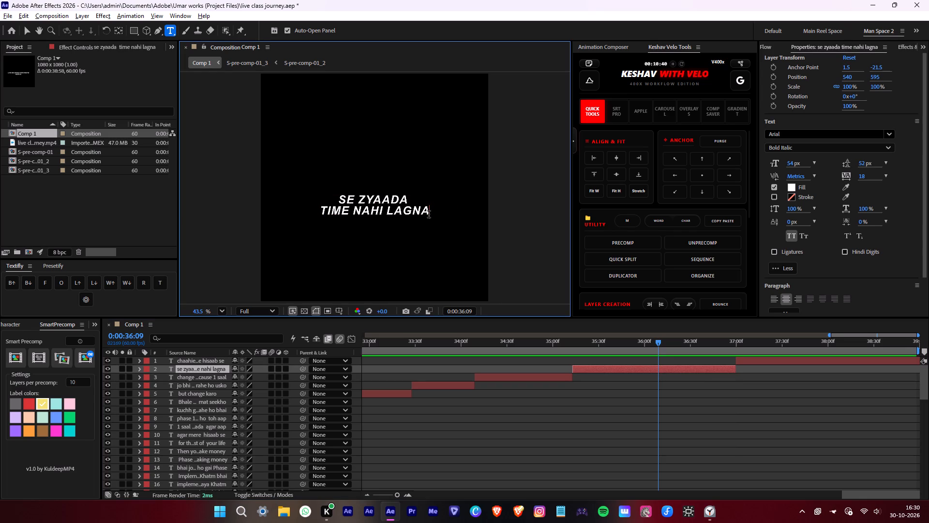
type("chahiye")
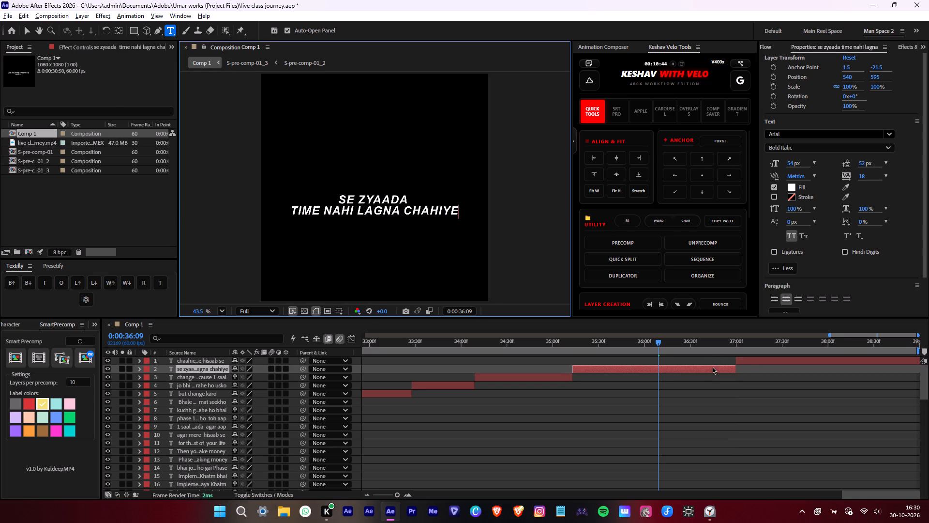
left_click(712, 367)
Play the "chaahie mere hisaab se" subtitle and delete the word "chaahie" from its start.
left_click(745, 362)
key("i")
middle_click_drag(826, 384, 605, 402)
key("space")
key("space")
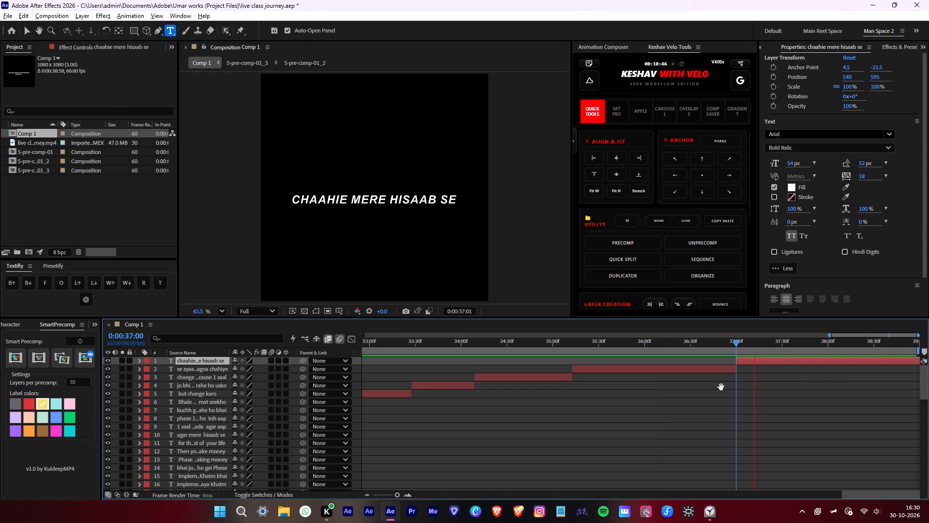
left_click_drag(345, 199, 232, 205)
key("BackSpace")
left_click(788, 356)
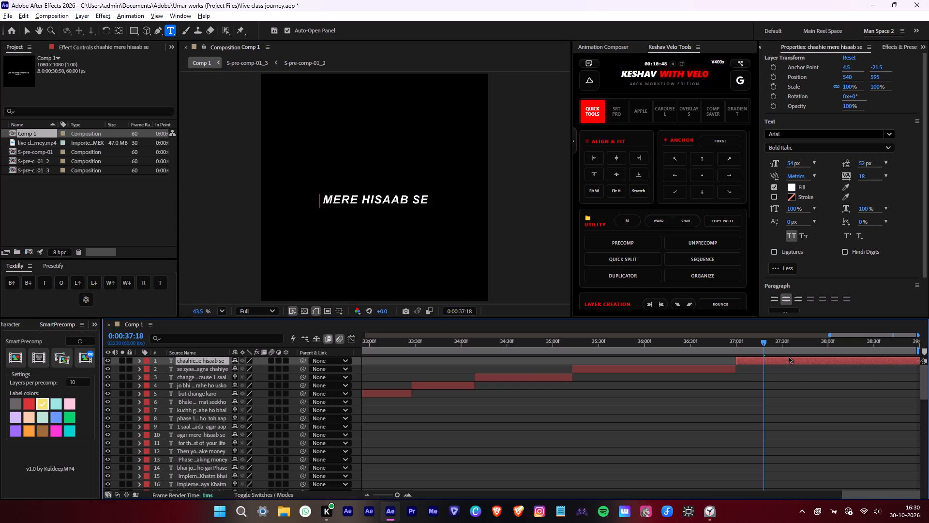
key("i")
key("space")
key("ctrl+z")
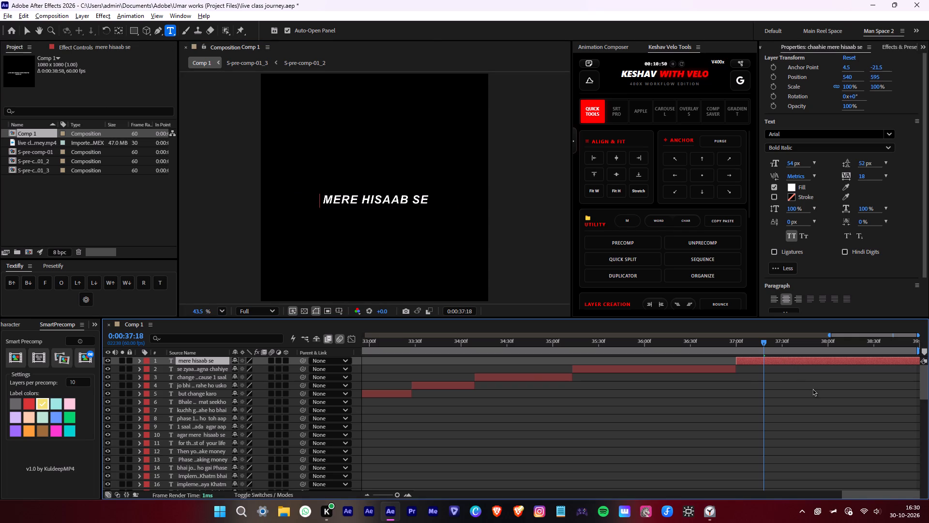
Play the "mere hisaab se" subtitle, end the work area at 0:00:37:52 and trim the composition to the work area.
left_click(796, 359)
key("i")
key("space")
scroll(863, 397, "down", 7)
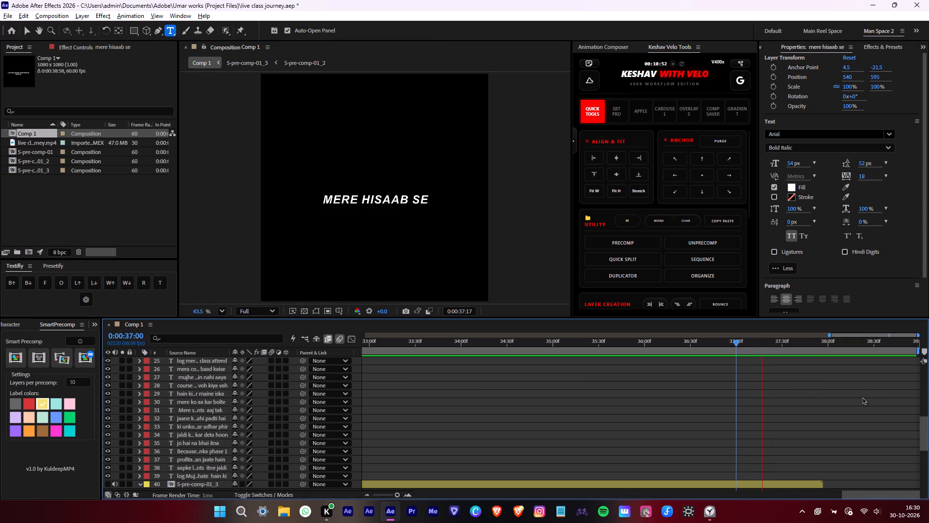
scroll(862, 397, "down", 5)
key("space")
left_click(792, 387)
key("o")
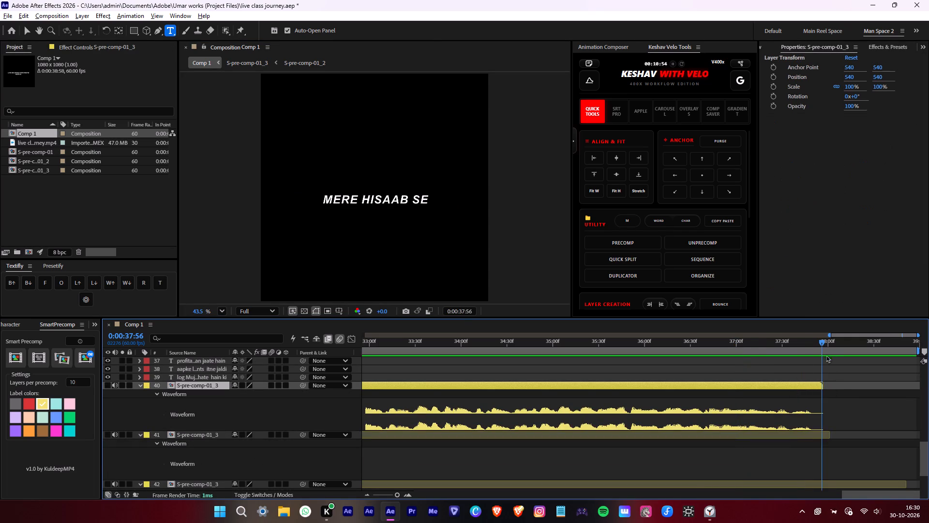
left_click_drag(822, 348, 815, 348)
key("n")
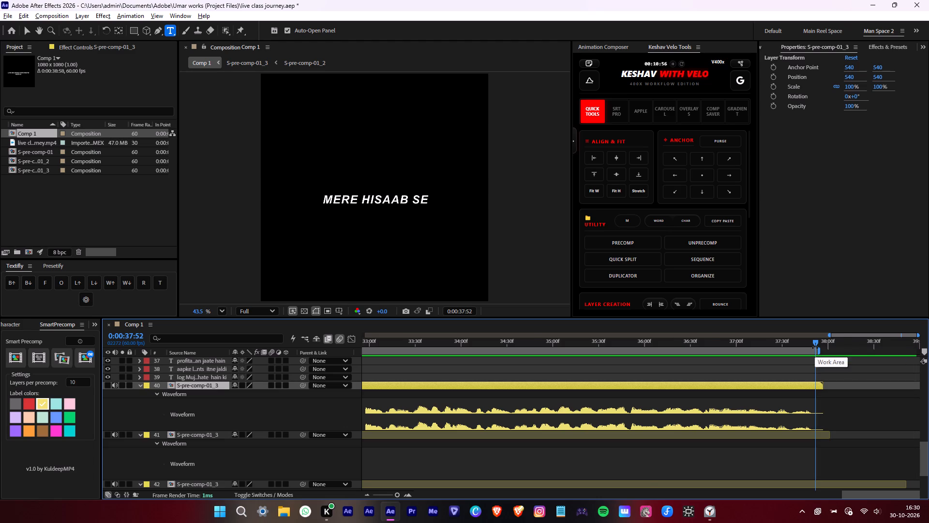
key("ctrl+shift+x")
Split the last S-pre-comp-01_3 audio layer at 0:00:37:07 and set the final part's audio level to 5 dB.
scroll(836, 381, "down", 6, "alt")
scroll(910, 390, "up", 3, "alt")
middle_click_drag(909, 390, 867, 397)
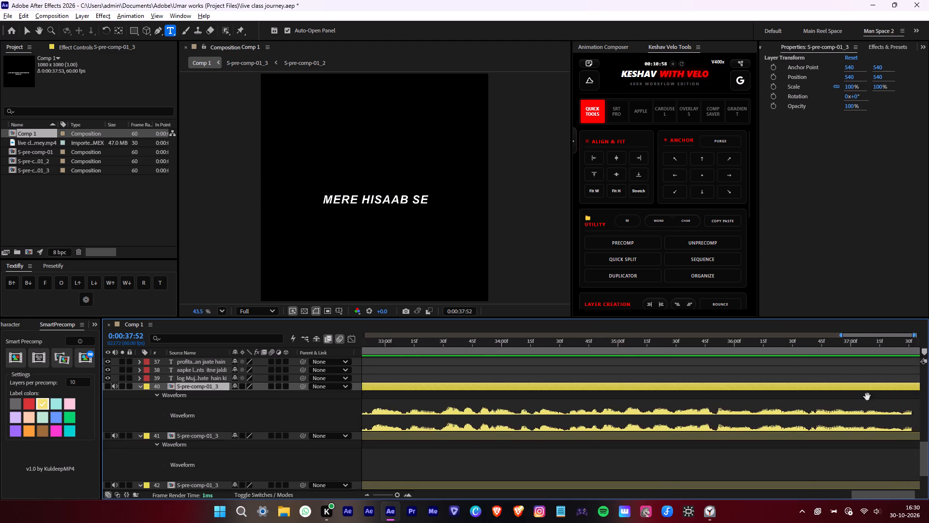
middle_click_drag(867, 397, 762, 400)
scroll(840, 399, "down", 2, "alt")
left_click_drag(898, 348, 891, 347)
key("alt+d")
key("l")
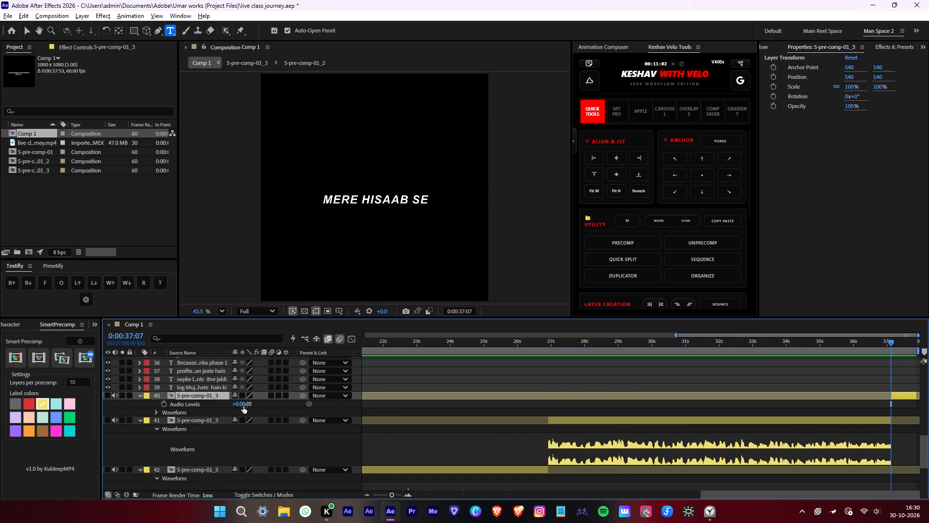
left_click(243, 405)
key("5")
left_click(477, 375)
Split the S-pre-comp-01_3 audio layer under the "karna padta hai which is" subtitle at 0:00:21:23.
scroll(541, 382, "down", 4)
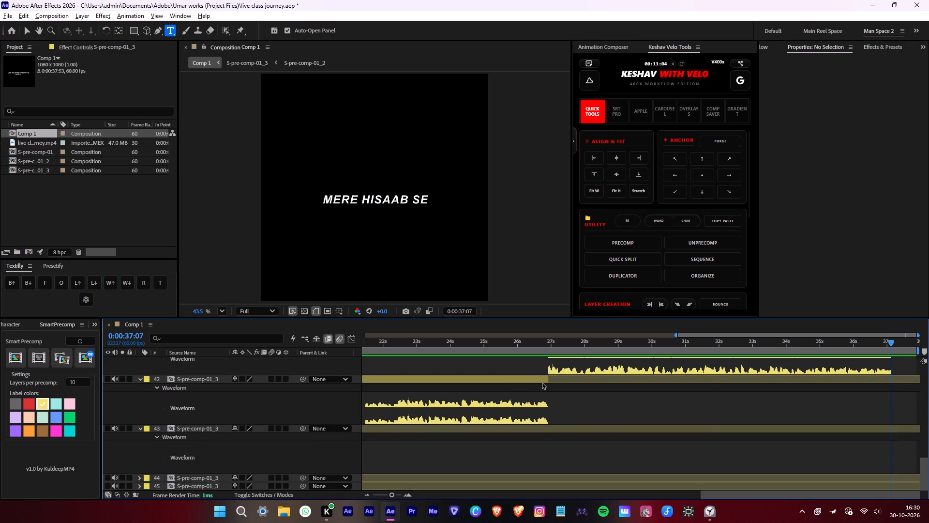
middle_click_drag(503, 399, 763, 406)
scroll(648, 396, "up", 2, "alt")
left_click_drag(575, 354, 565, 353)
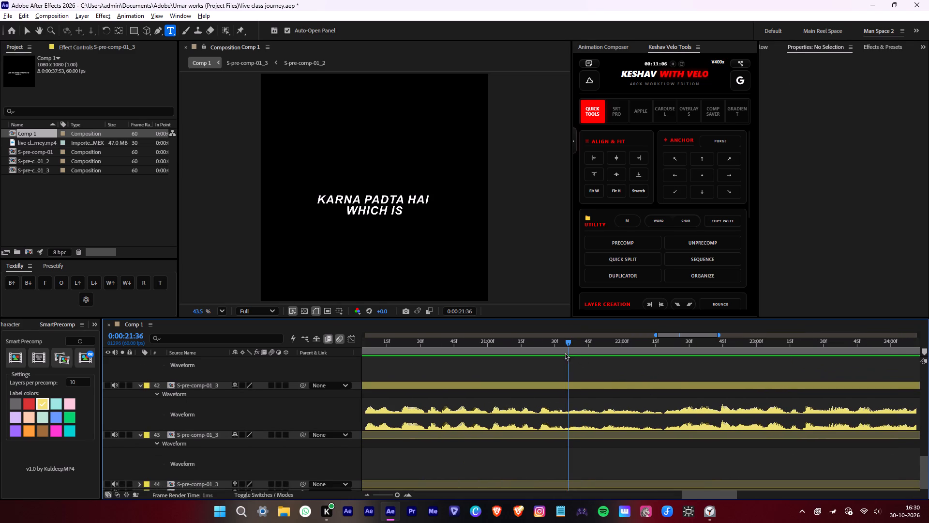
left_click_drag(565, 353, 561, 352)
left_click_drag(558, 347, 538, 349)
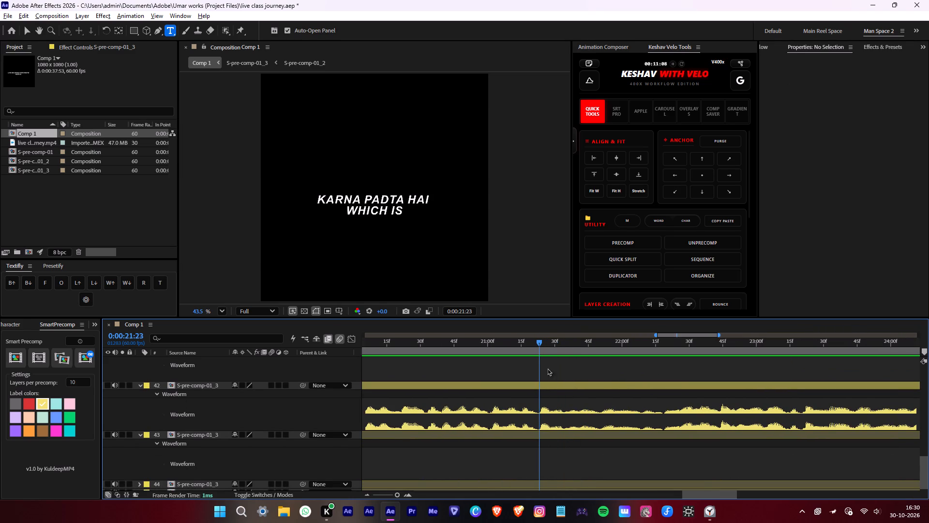
left_click(558, 384)
key("alt+d")
Split the S-pre-comp-01_3 audio layer at 0:00:22:19 and set the part ending there to an audio level of 5 dB.
key("l")
key("l")
left_click_drag(656, 349, 657, 349)
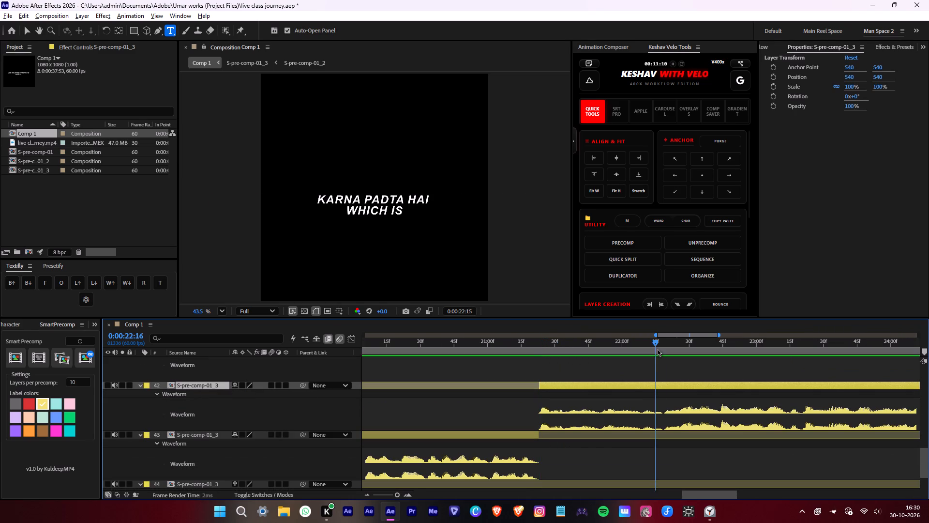
left_click_drag(657, 349, 664, 347)
key("alt+d")
left_click(633, 394)
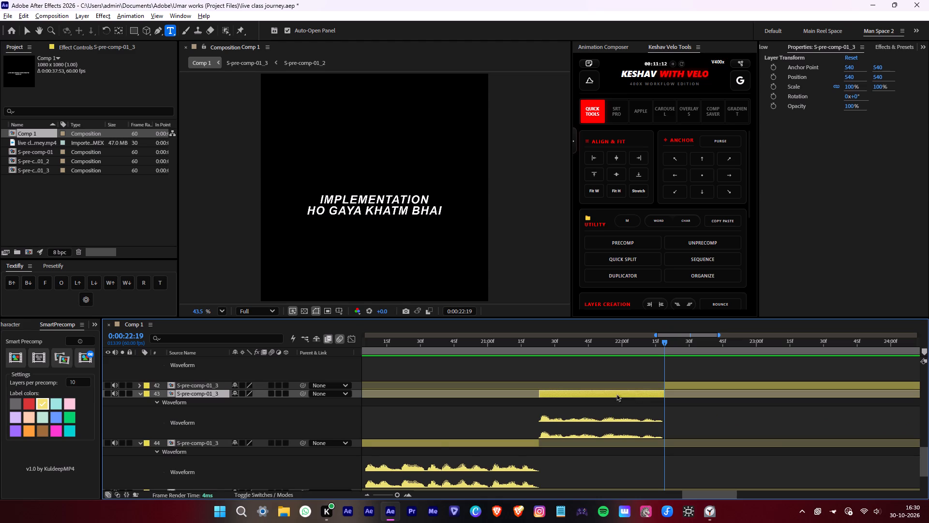
key("l")
left_click(243, 400)
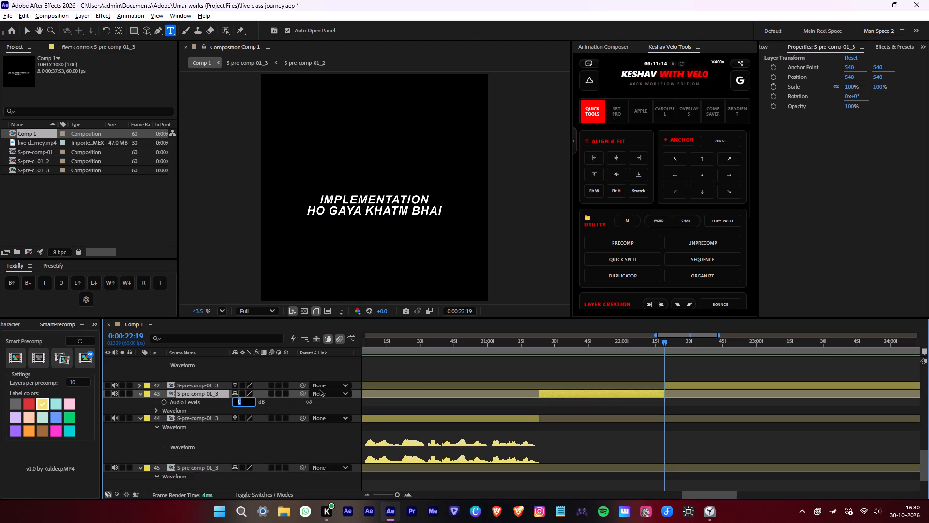
key("5")
left_click(480, 360)
Collapse the expanded properties of all layers and turn on the video visibility of the S-pre-comp-01_3 layers.
scroll(480, 360, "down", 2)
scroll(480, 360, "down", 1, "alt")
middle_click_drag(540, 426, 706, 347)
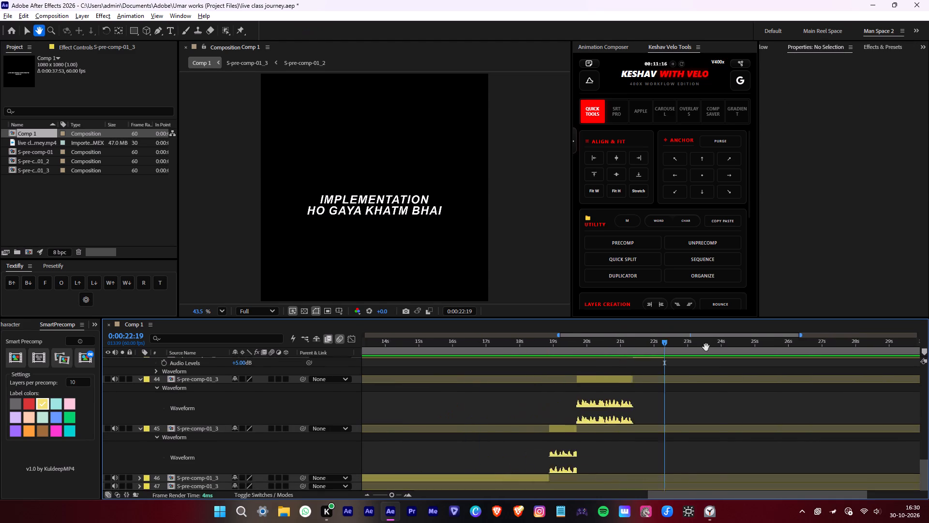
middle_click_drag(706, 347, 736, 330)
key("ctrl+a")
left_click(140, 381)
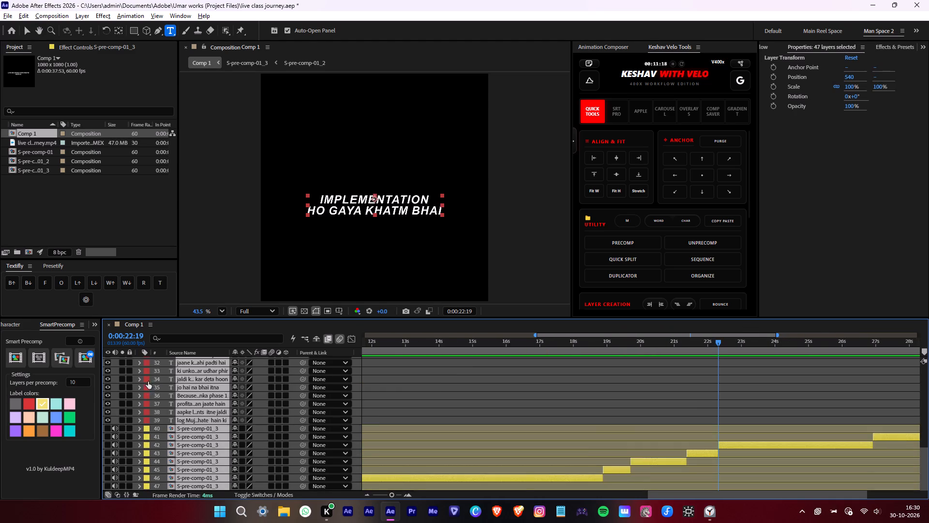
scroll(274, 402, "down", 5, "alt")
left_click(110, 431)
left_click(668, 407)
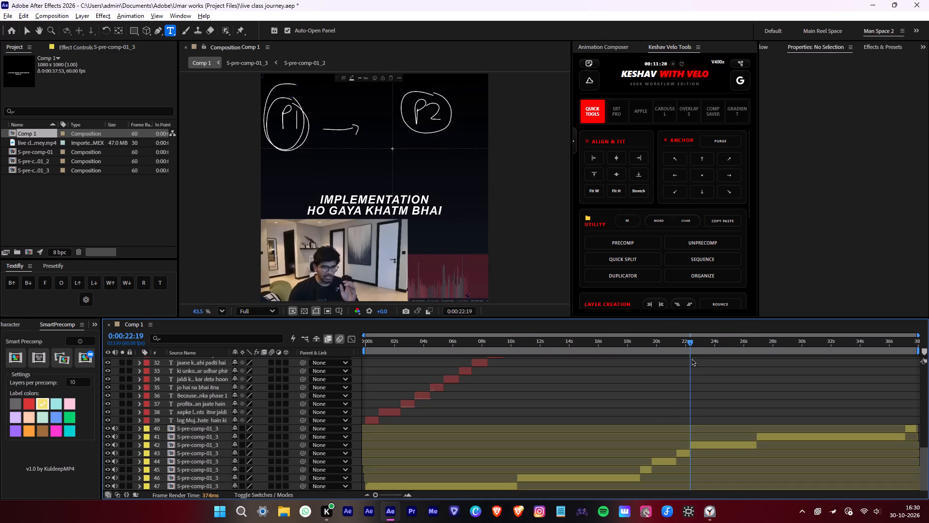
Return to the composition's start at 0:00:00:00 and set the preview resolution to Half.
left_click_drag(694, 348, 275, 363)
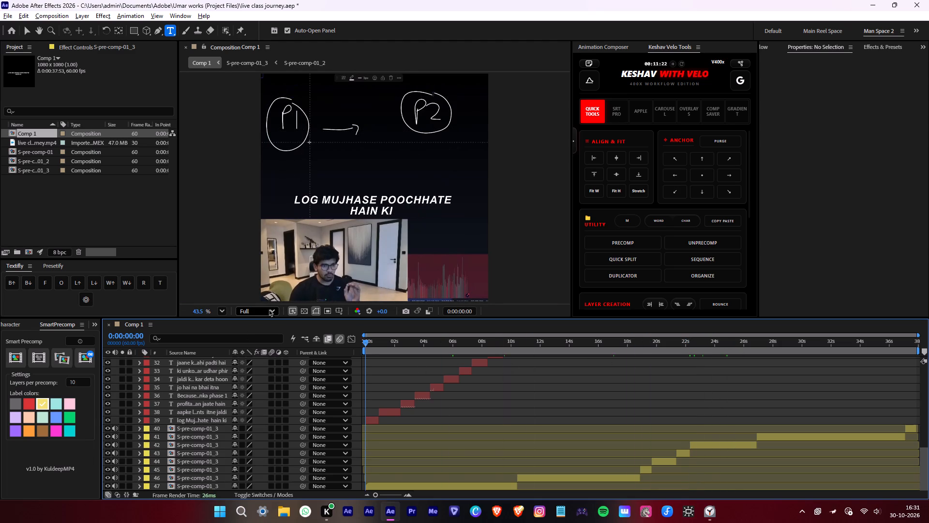
left_click(269, 309)
left_click(259, 356)
left_click(538, 394)
Save the project under its existing name, replacing the existing file.
key("ctrl+shift+s")
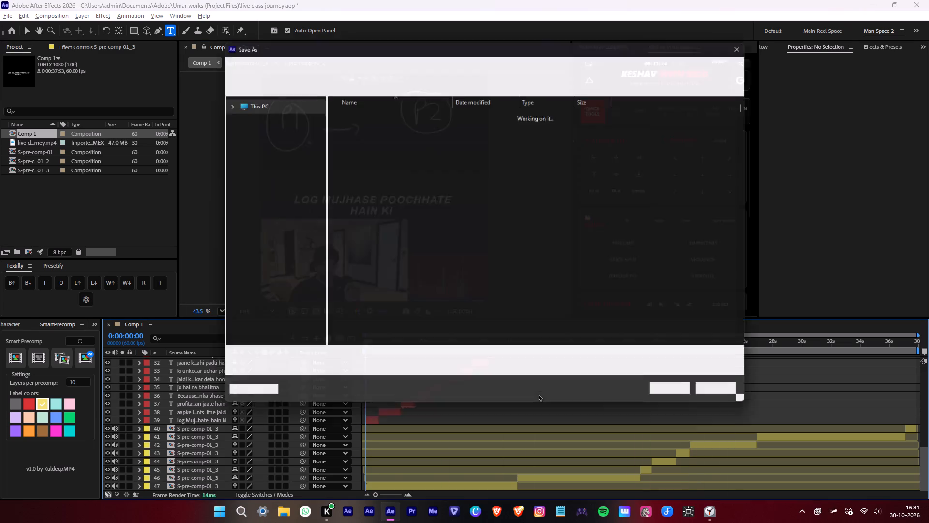
left_click(674, 402)
left_click(491, 258)
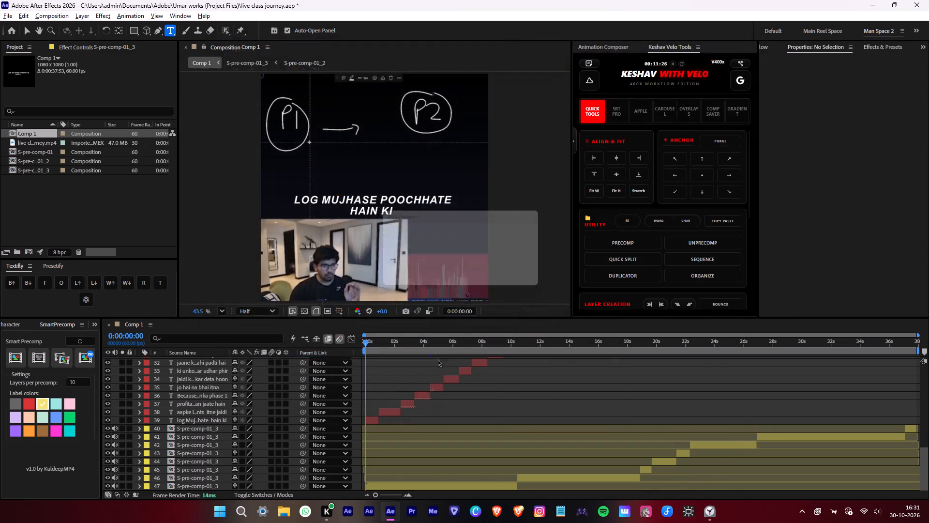
Set all subtitle text layers, from "log Mujhase poochhate hain ki" to "mere hisaab se", to Medium Italic and turn off All Caps.
left_click(370, 418)
scroll(519, 396, "up", 14)
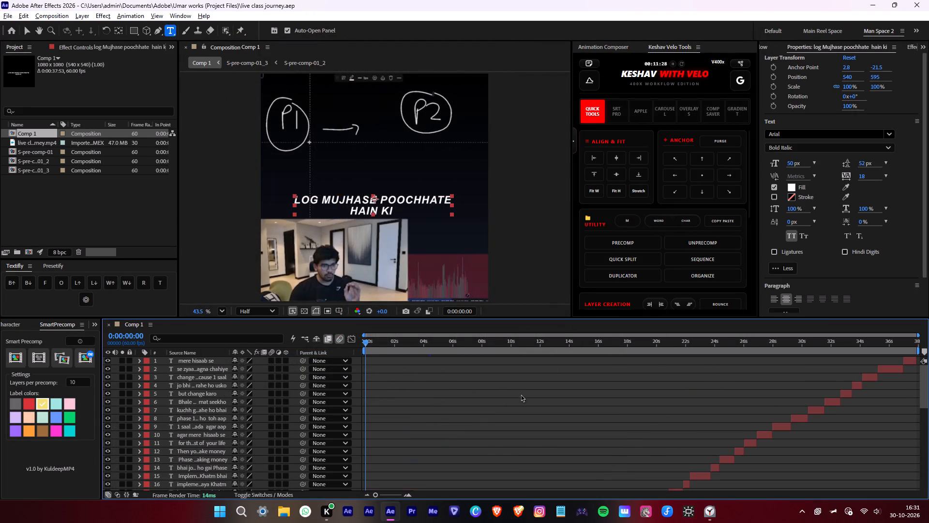
left_click(218, 361, "shift")
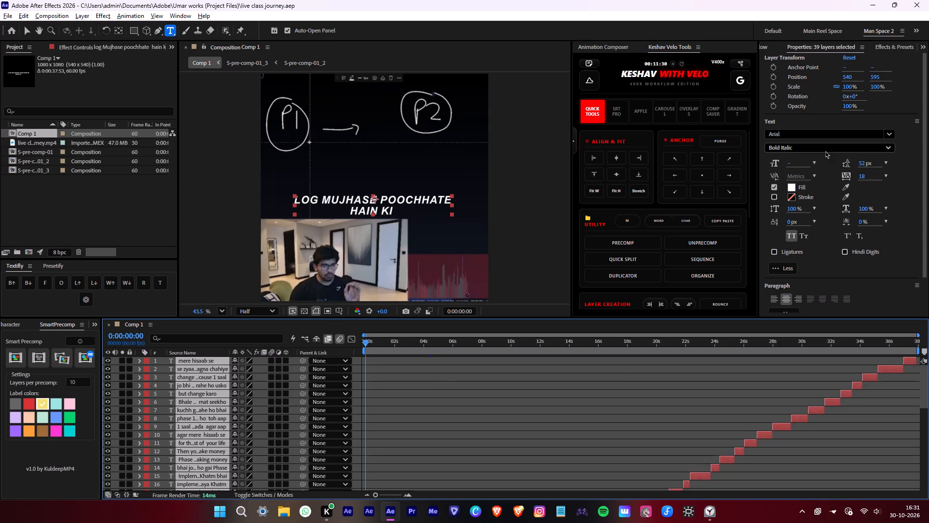
left_click(806, 146)
left_click(812, 245)
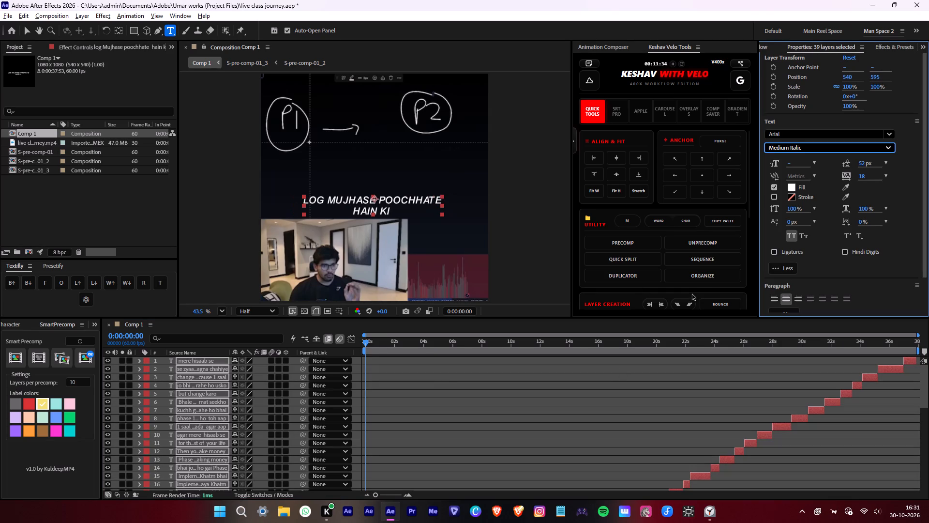
left_click(790, 236)
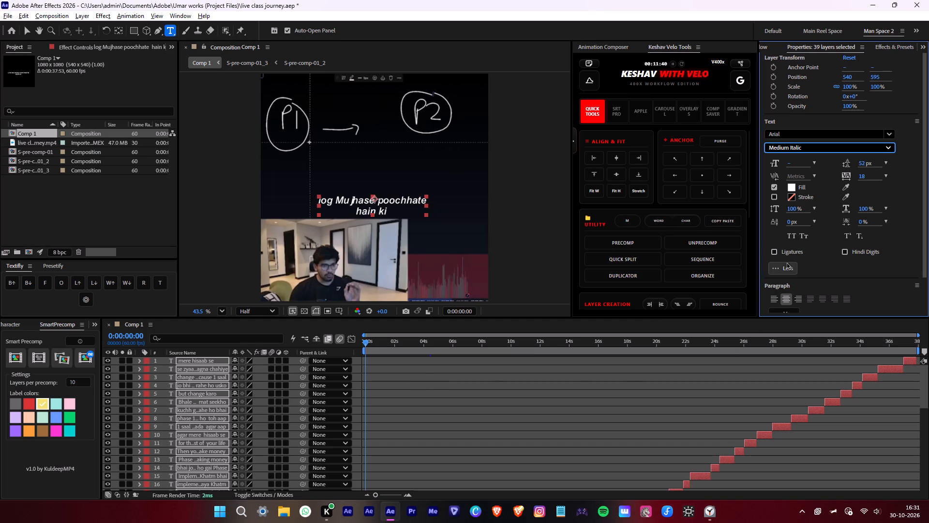
Set the tracking of all subtitle text layers to 0, leaving Faux Bold off.
left_click(96, 329)
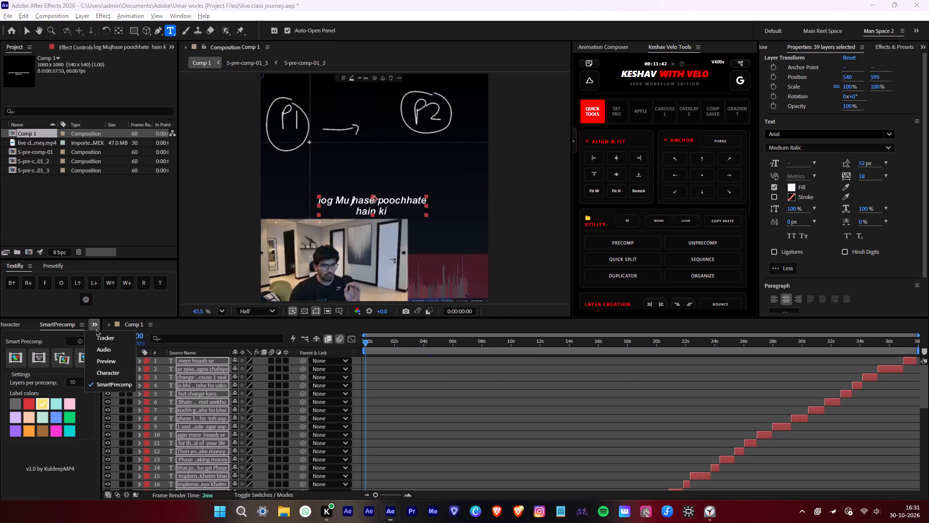
left_click(114, 373)
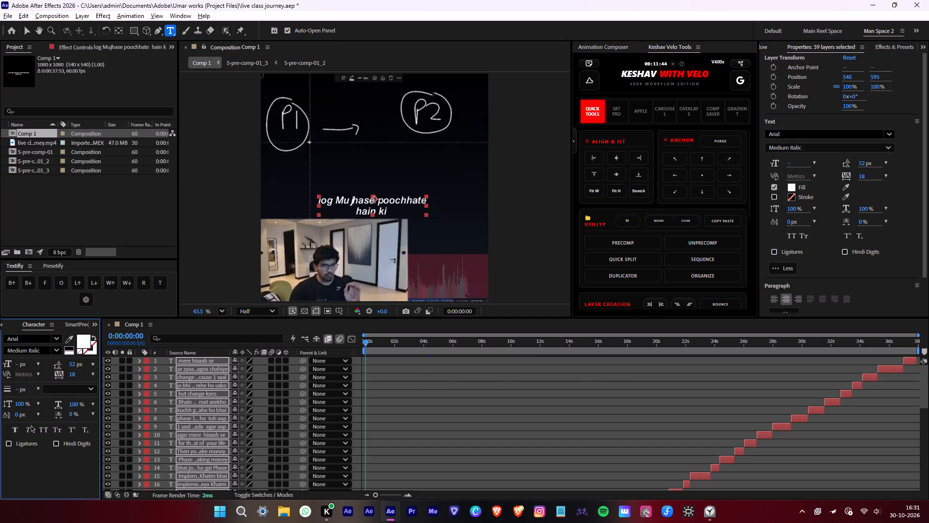
left_click(18, 430)
left_click(19, 429)
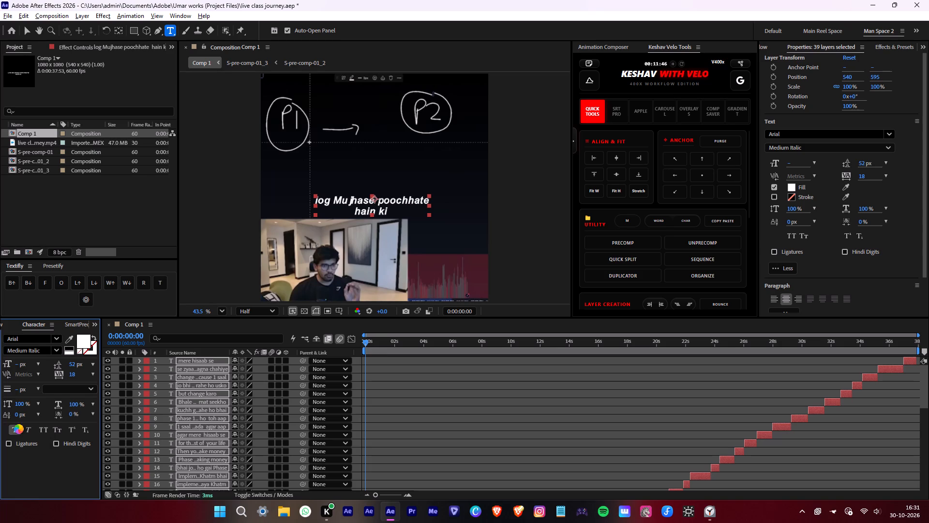
left_click(77, 375)
left_click(75, 375)
key("0")
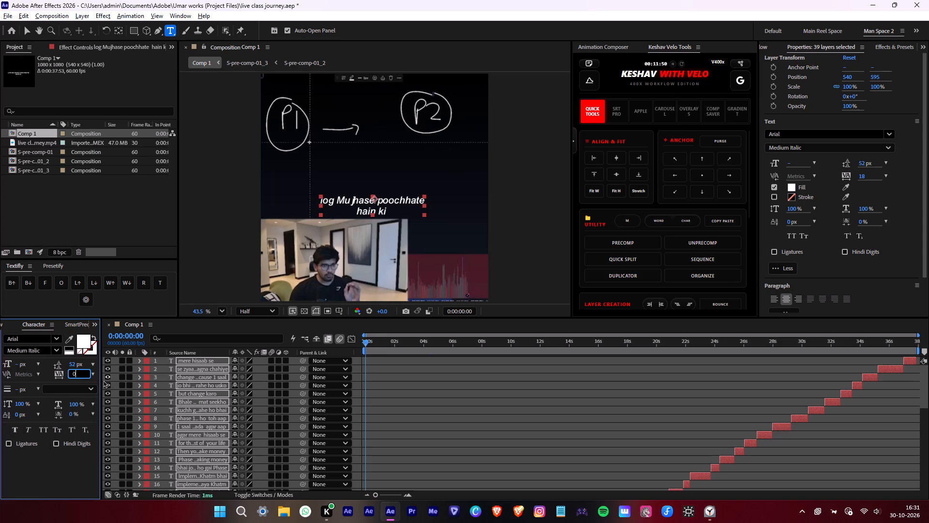
left_click(92, 381)
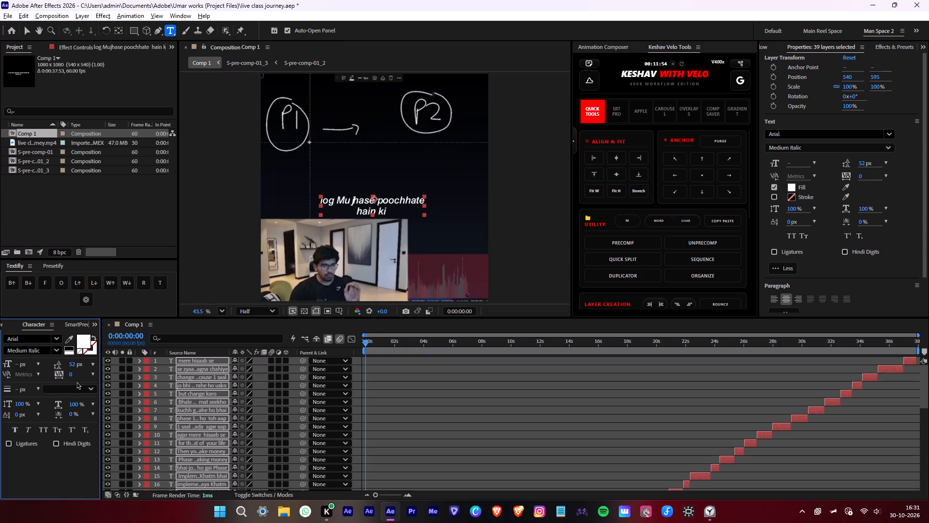
Change the font of all subtitle text layers to SF Pro Display Semibold.
left_click(40, 337)
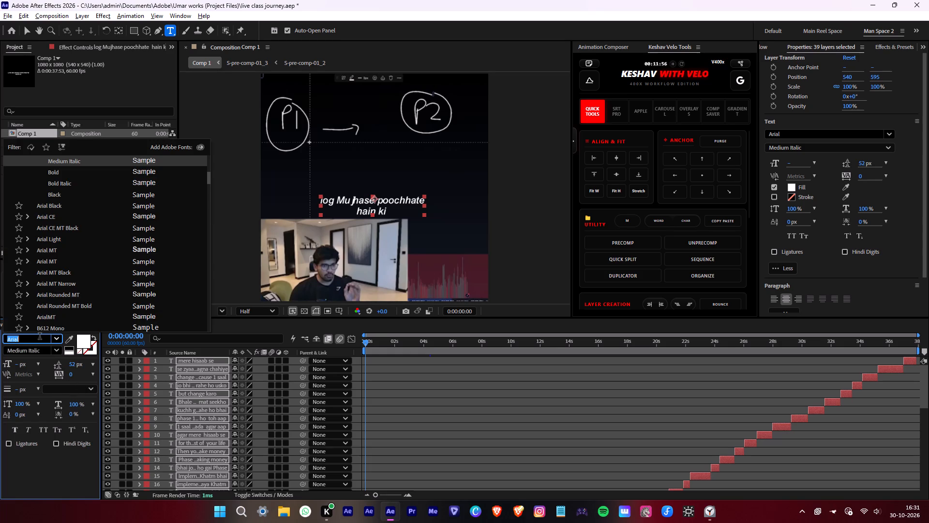
scroll(71, 264, "up", 20)
scroll(71, 264, "up", 8)
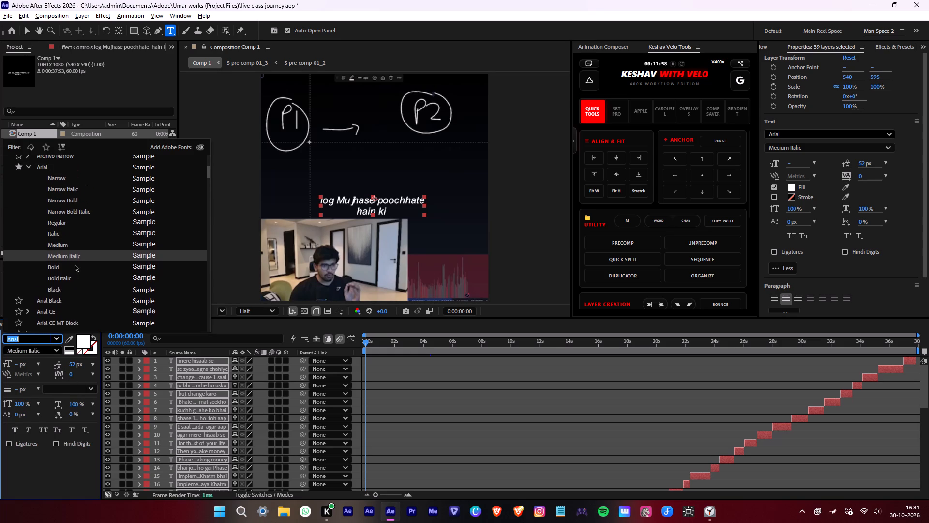
scroll(72, 262, "up", 2)
scroll(15, 209, "up", 14)
key("s")
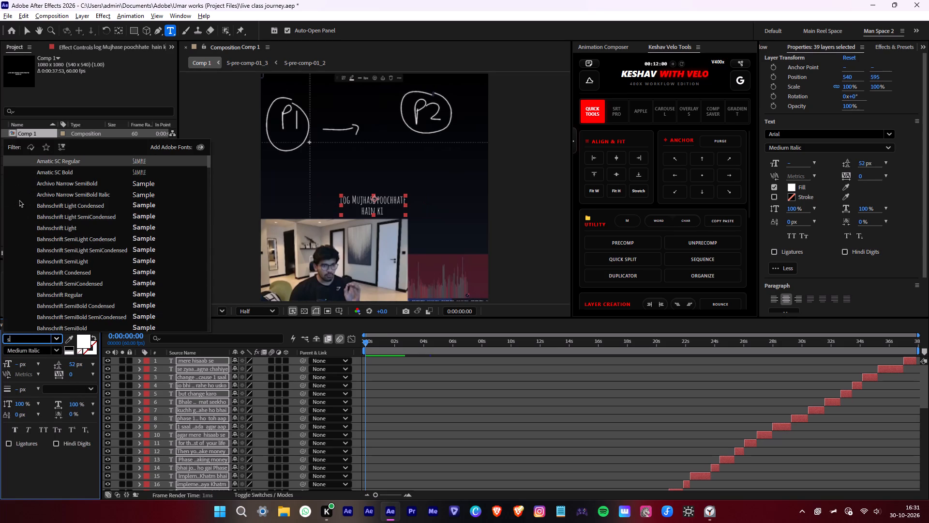
key("f")
scroll(76, 252, "down", 3)
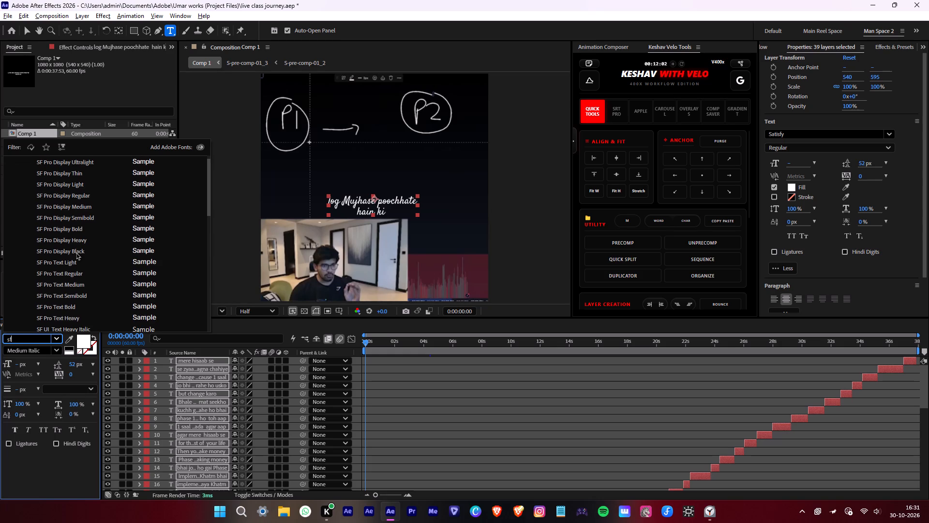
left_click(81, 216)
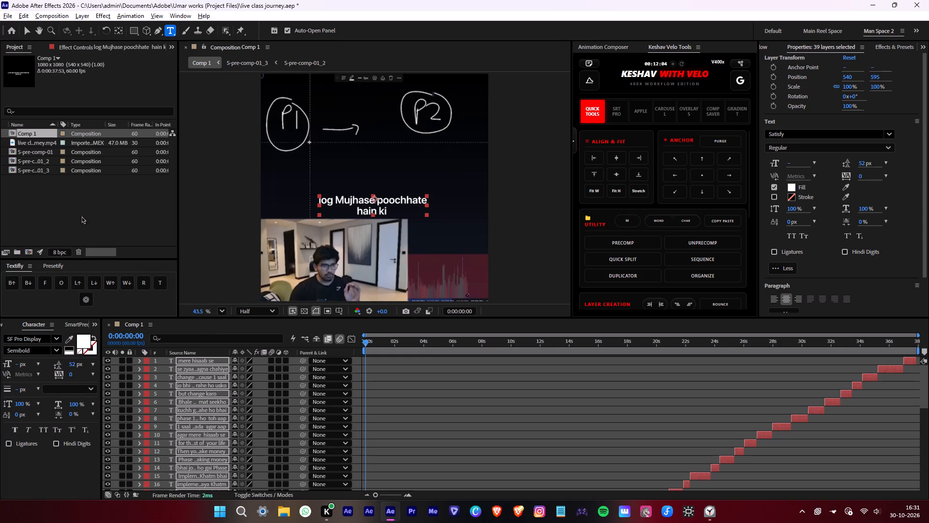
scroll(414, 385, "down", 5)
left_click(403, 385)
Play the opening subtitles from "log Mujhase poochhate hain ki" to "profitable kaise ban jaate hain" to review the new font.
scroll(403, 385, "down", 4)
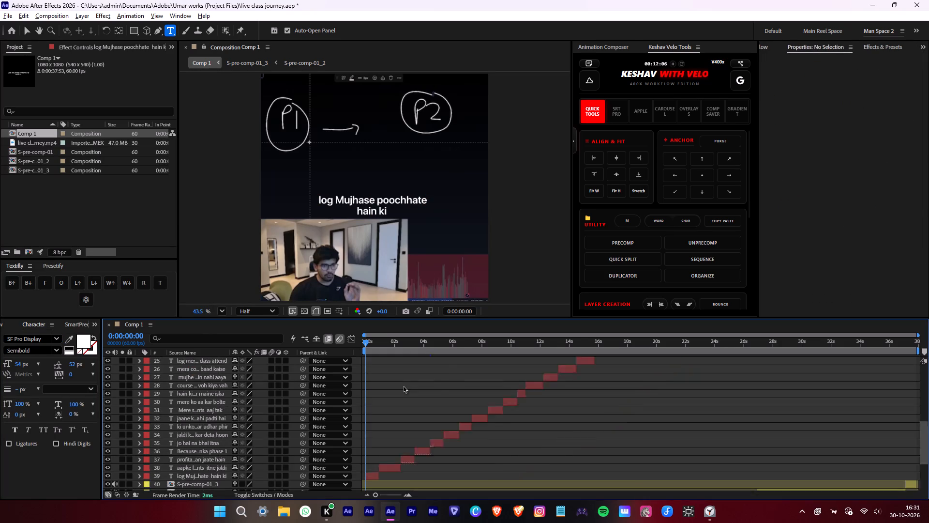
scroll(403, 385, "down", 2)
left_click(374, 425)
left_click(374, 424)
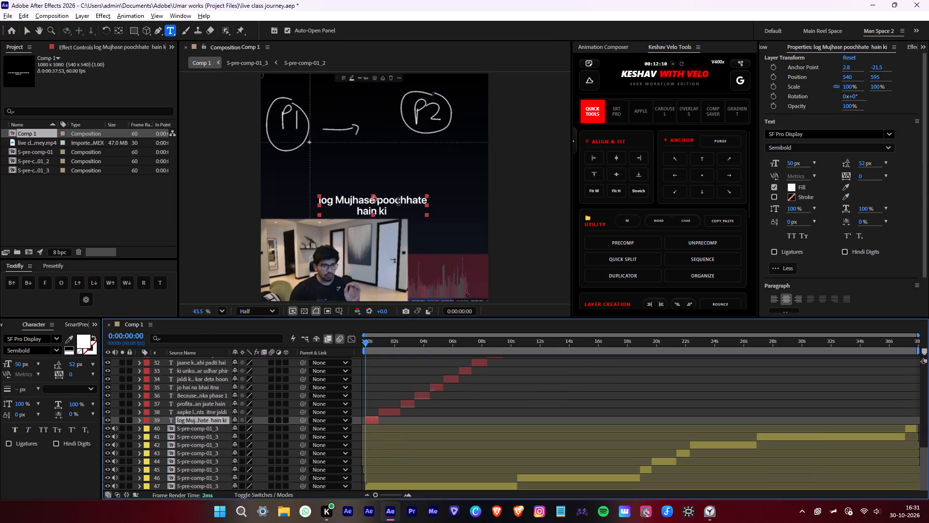
left_click(409, 201)
left_click(368, 395)
scroll(358, 363, "up", 3, "alt")
key("space")
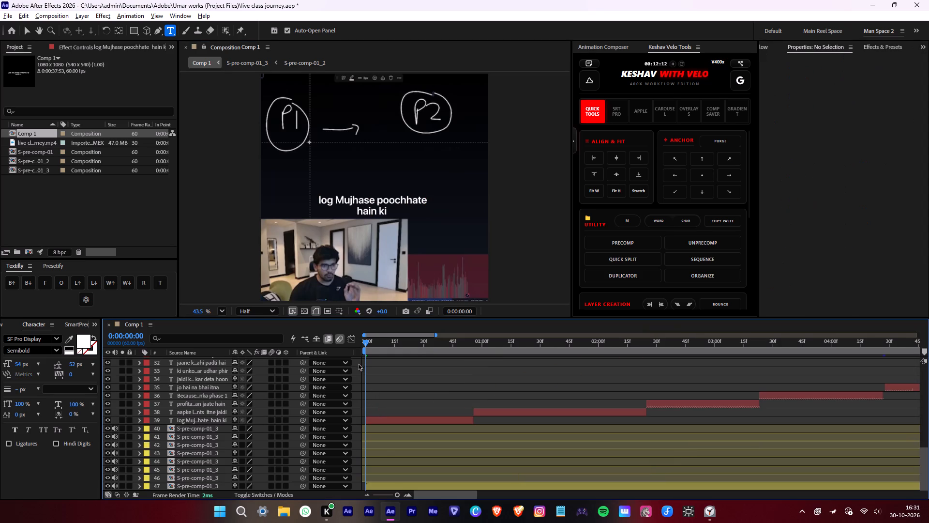
middle_click_drag(619, 405, 557, 410)
scroll(550, 410, "down", 1, "alt")
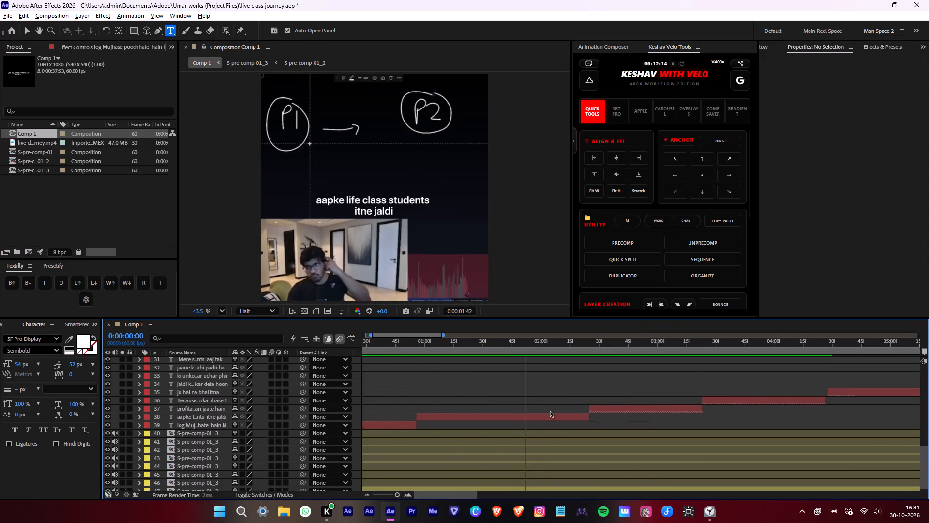
scroll(550, 410, "down", 1, "alt")
key("space")
Set the font size of all subtitle text layers to 65 px.
left_click(390, 428)
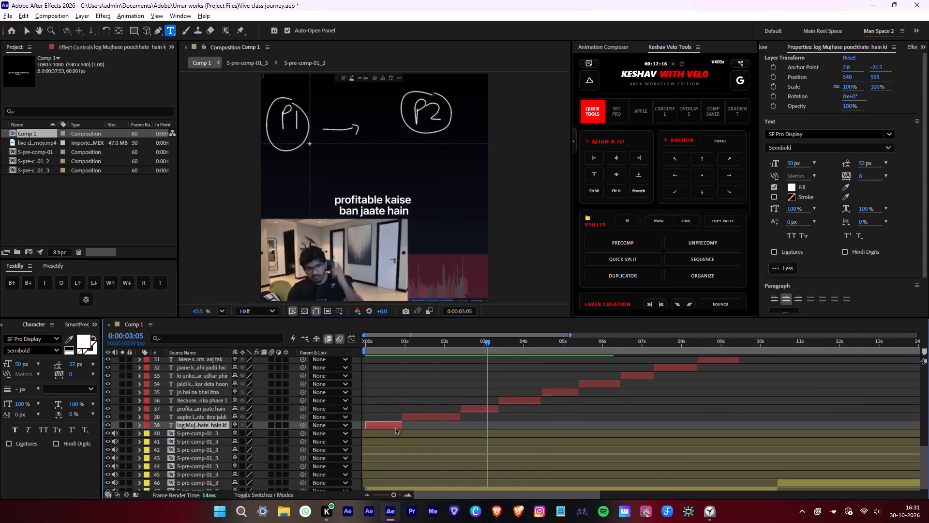
scroll(515, 429, "up", 12)
left_click(210, 358, "shift")
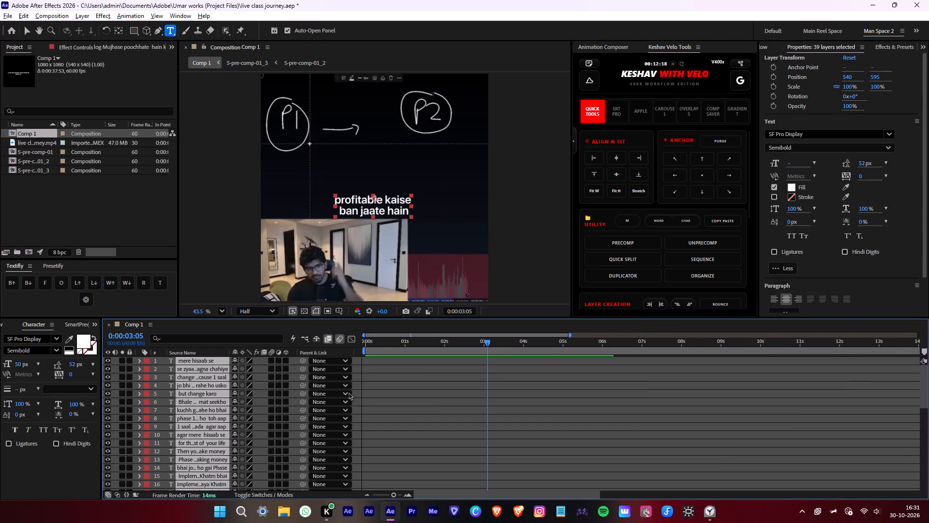
scroll(475, 415, "down", 7, "alt")
scroll(774, 361, "down", 5)
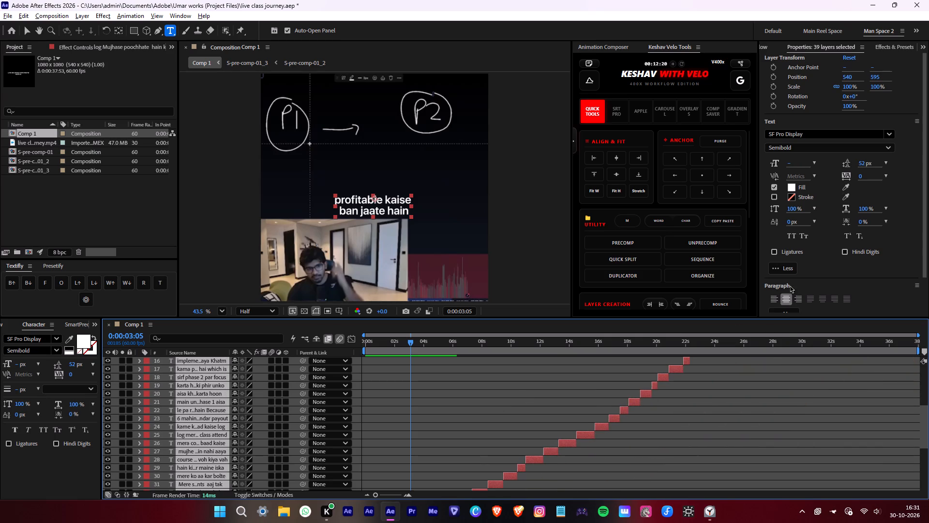
left_click(790, 165)
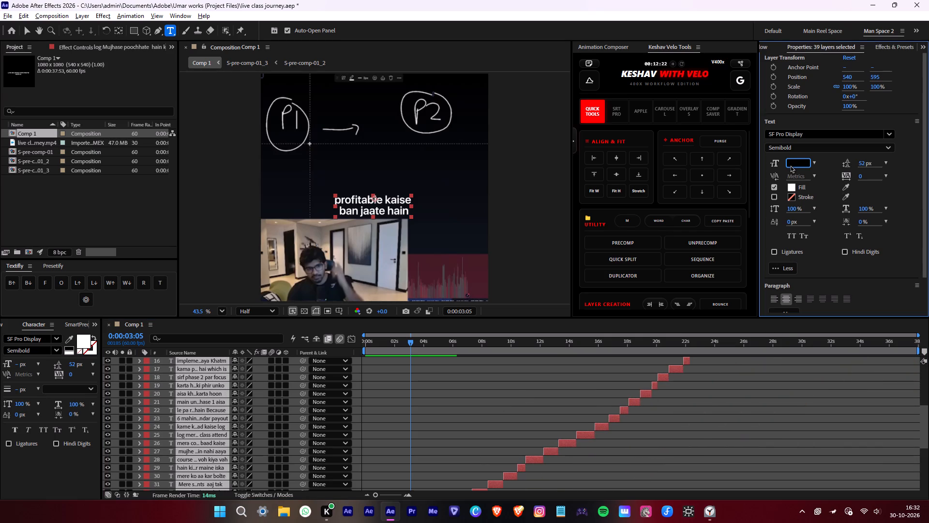
type("65")
left_click(825, 182)
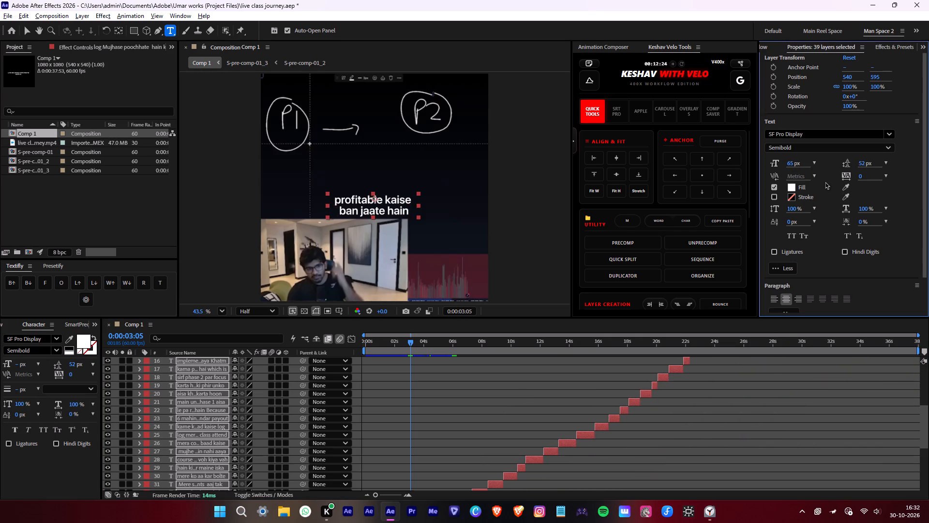
left_click(429, 431)
Play the video from 22:13 to about 26:30 to review the restyled subtitles from "Implementation ho gaya Khatm bhai" to "for the rest of your life".
scroll(429, 431, "down", 4)
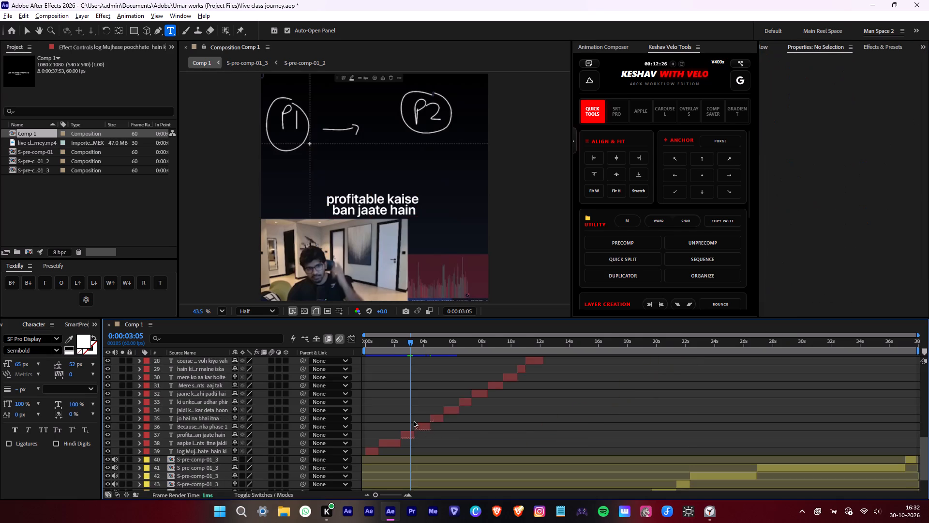
scroll(413, 420, "up", 2, "alt")
scroll(463, 385, "down", 5, "alt")
left_click_drag(490, 339, 633, 340)
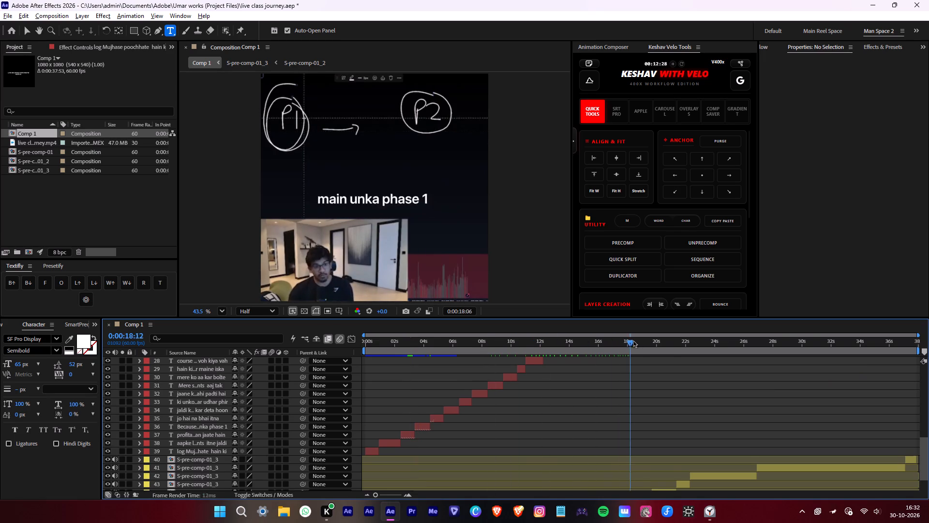
left_click_drag(633, 340, 689, 342)
key("space")
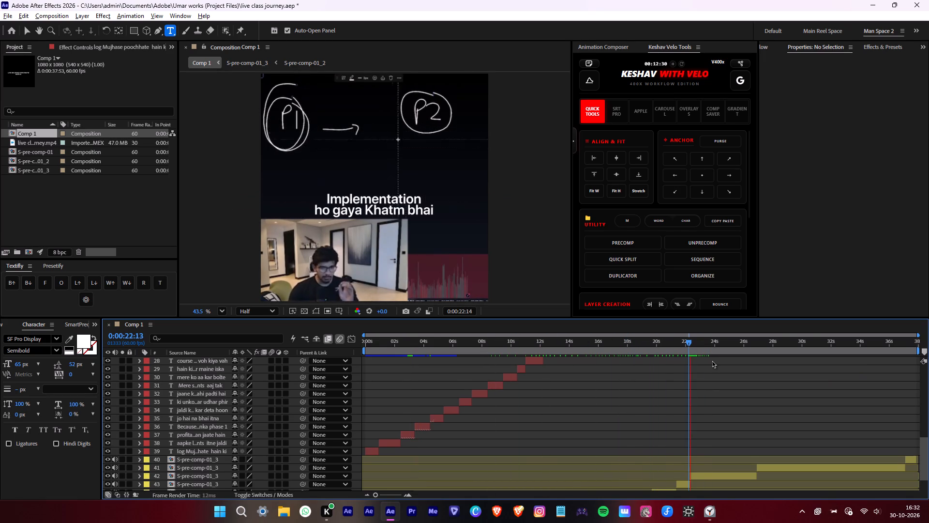
scroll(712, 360, "up", 2, "alt")
middle_click_drag(768, 394, 602, 394)
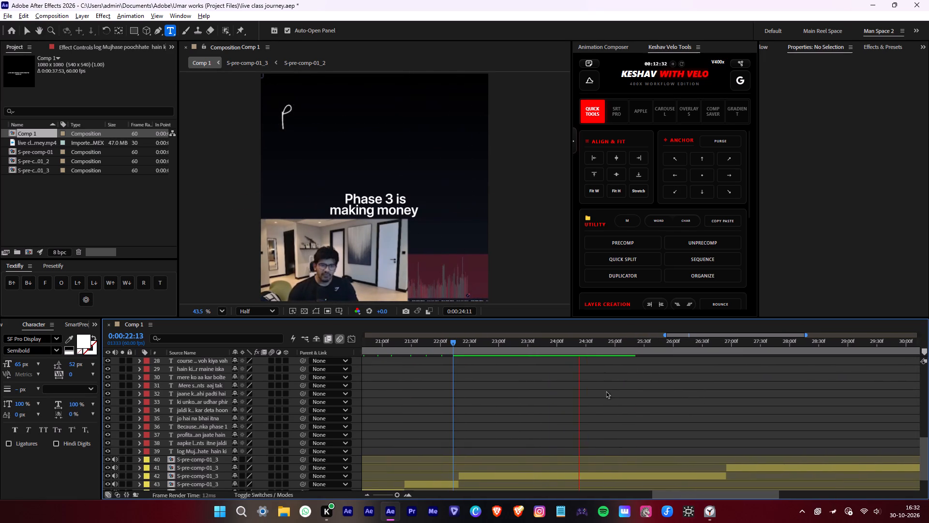
middle_click_drag(768, 414, 640, 418)
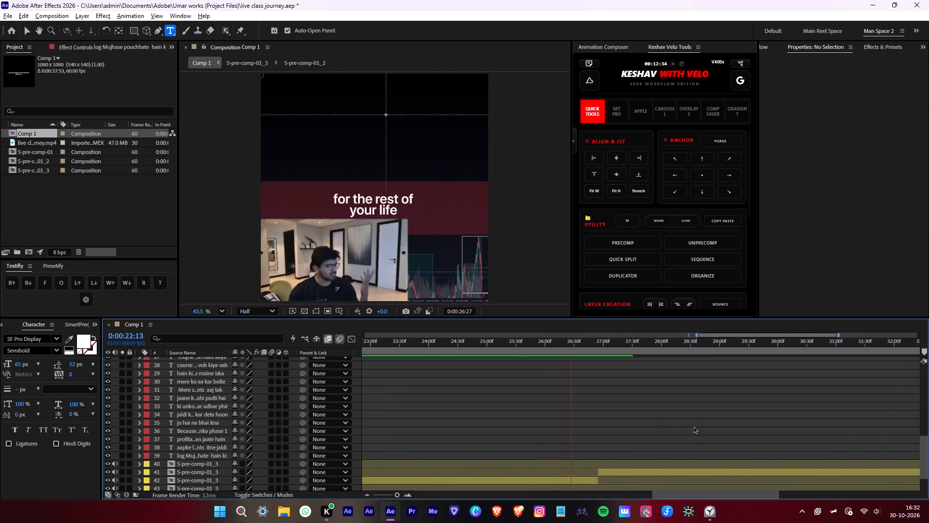
key("space")
Cut the ten subtitle layers from "agar mere hisaab se" to the final "mere hisaab se", plus the two S-pre-comp-01_3 clips from 26:55 onward.
left_click(652, 475)
key("i")
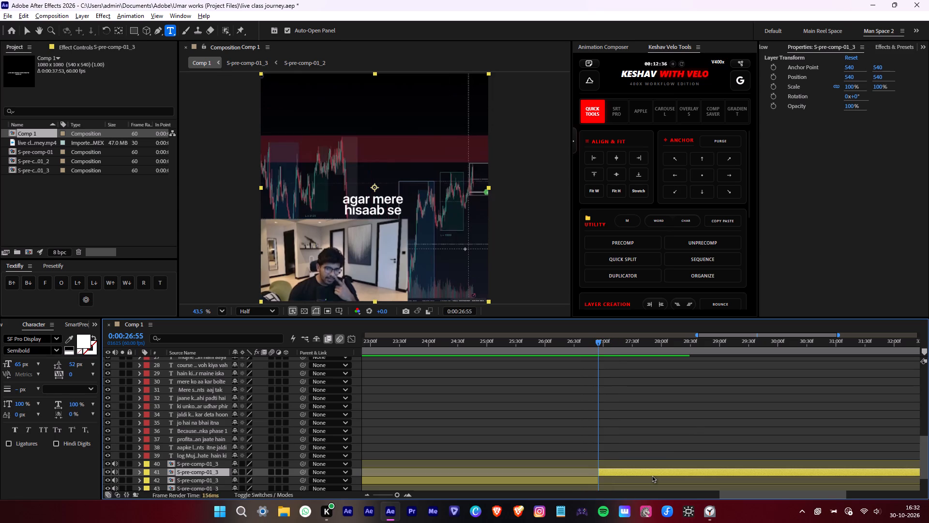
key("b")
scroll(653, 451, "down", 4, "alt")
scroll(786, 451, "up", 9)
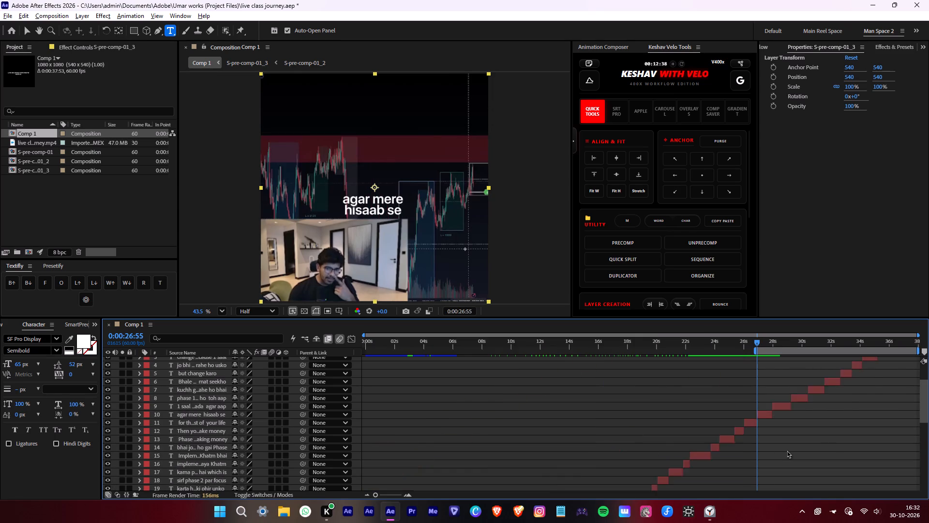
scroll(787, 450, "up", 1)
left_click(766, 436)
scroll(766, 436, "up", 5)
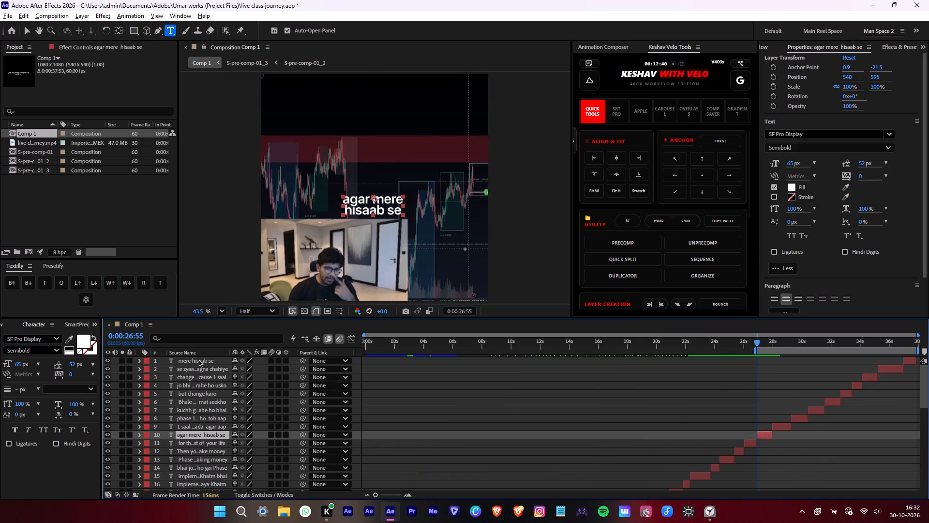
left_click(198, 359, "shift")
scroll(726, 398, "down", 13)
left_click(793, 437, "ctrl")
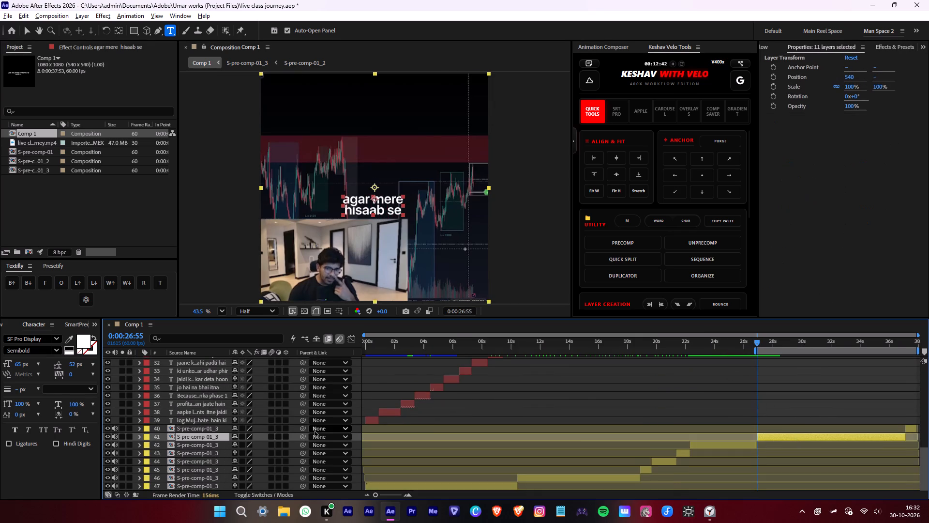
left_click(217, 432, "ctrl")
key("ctrl+x")
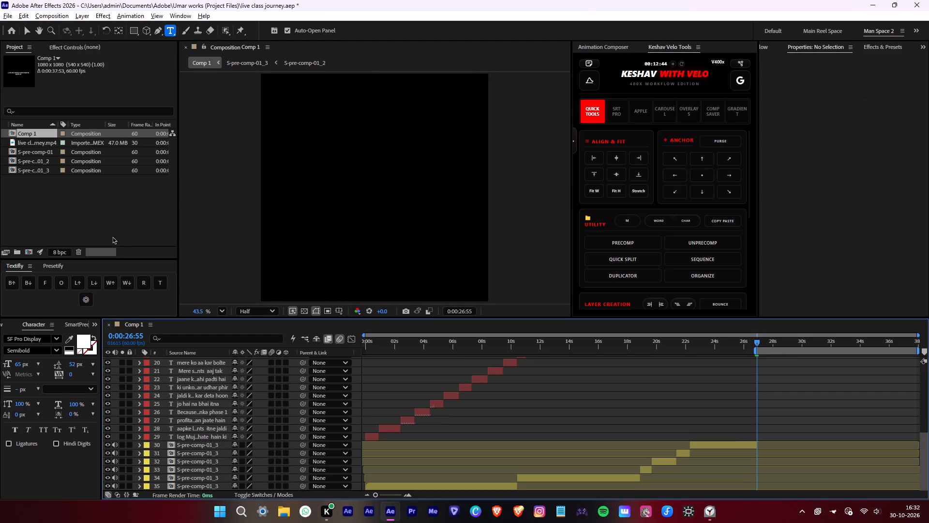
Create a new 1080 × 1080 px, 60 fps composition and paste the cut subtitle and clip layers into it.
right_click(108, 216)
left_click(121, 225)
left_click(553, 366)
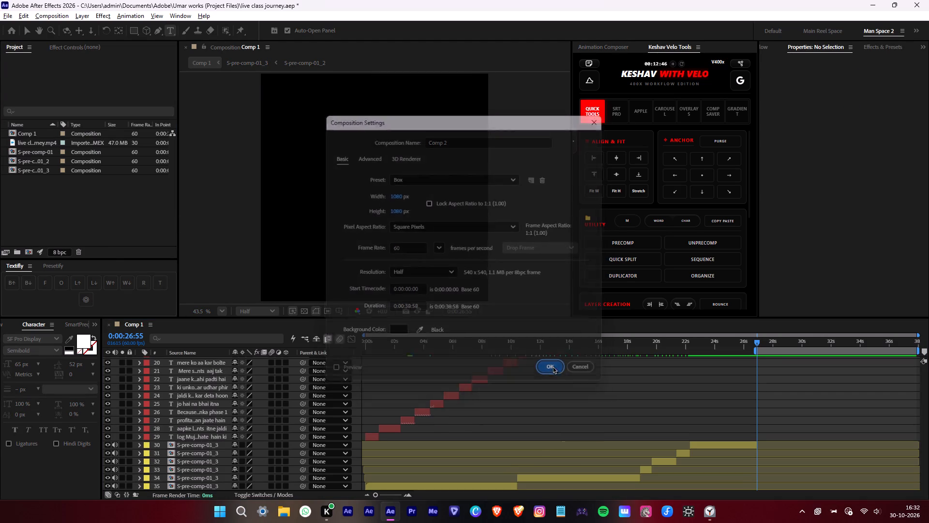
key("ctrl+v")
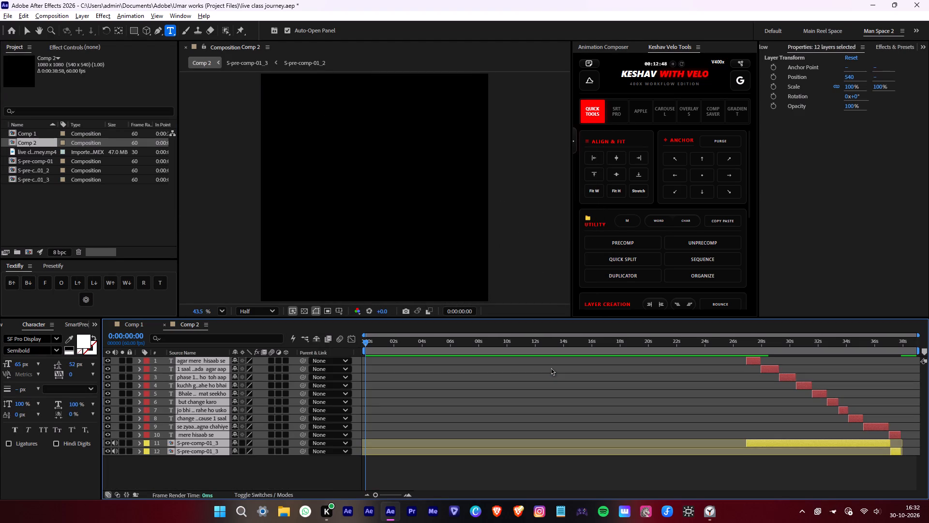
Reverse the order of the pasted layers and move the ten subtitle layers above the two clips.
key("alt+i")
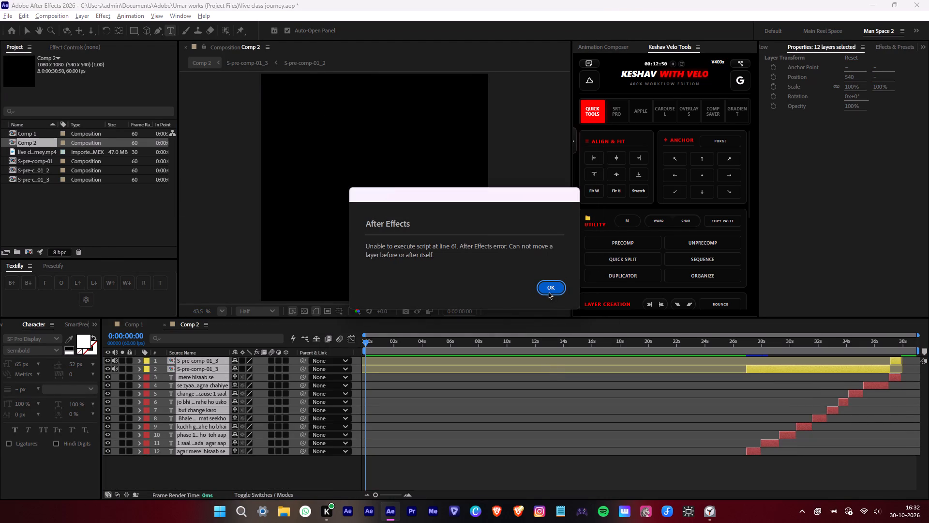
left_click(549, 288)
left_click(780, 464)
left_click_drag(217, 468, 201, 373)
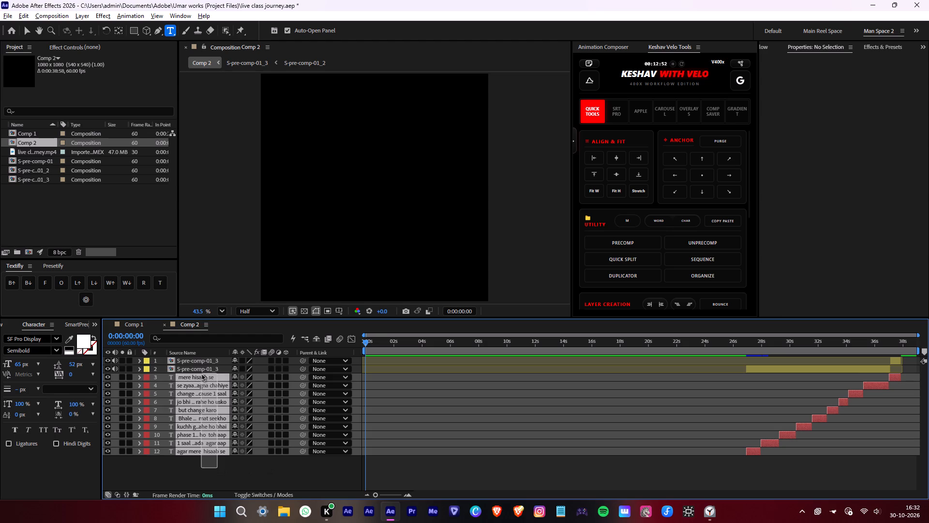
left_click_drag(201, 373, 201, 373)
left_click_drag(207, 403, 213, 357)
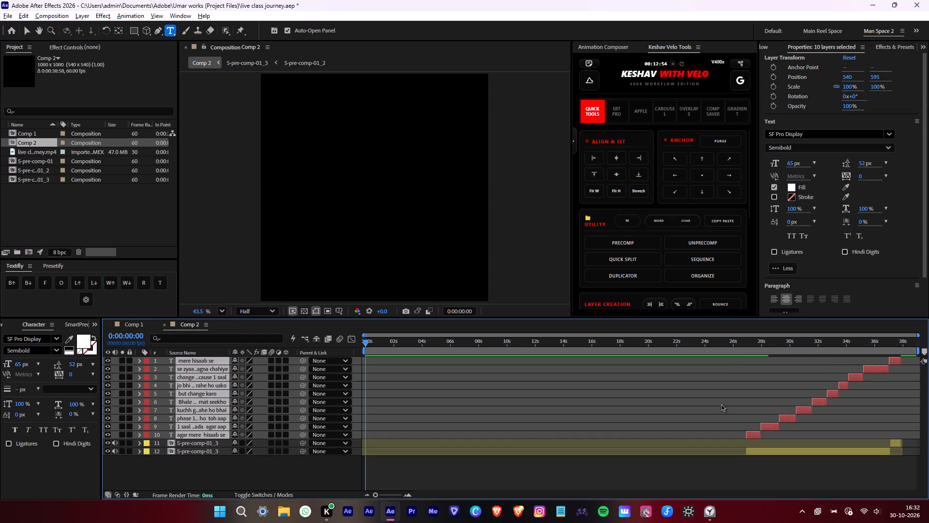
Shift all twelve layers of the new composition earlier so the first clip starts near 0:00.
left_click(762, 453)
left_click(206, 361, "shift")
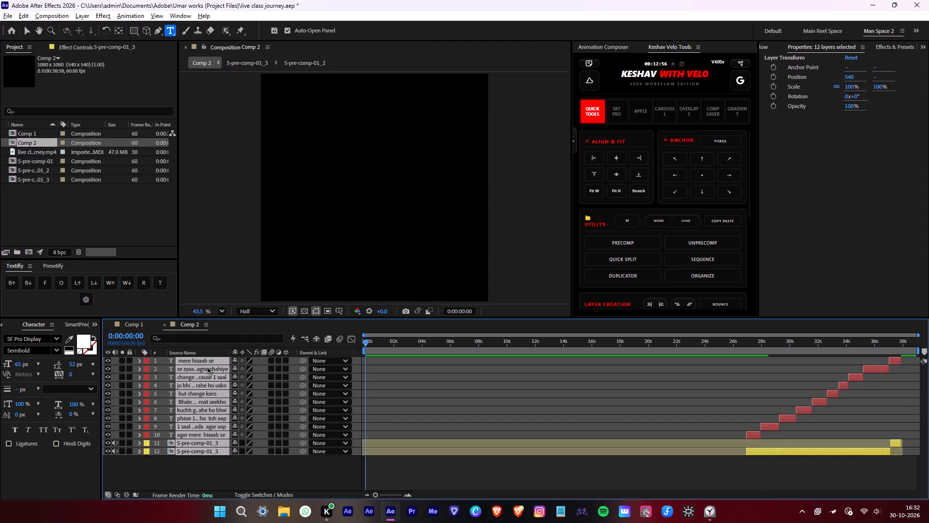
left_click_drag(768, 452, 392, 460)
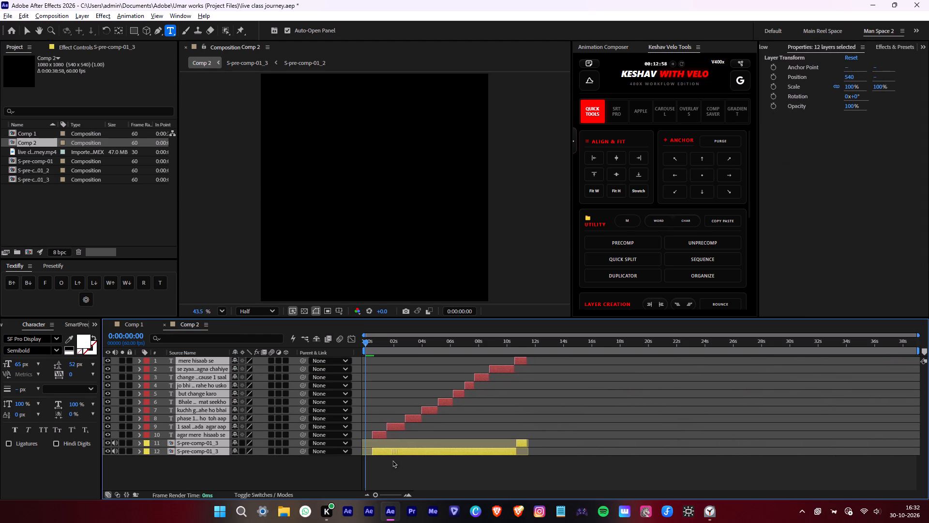
left_click_drag(392, 460, 388, 458)
left_click(337, 467)
Save the project as "live class journey", overwriting the existing project file.
key("ctrl+shift+s")
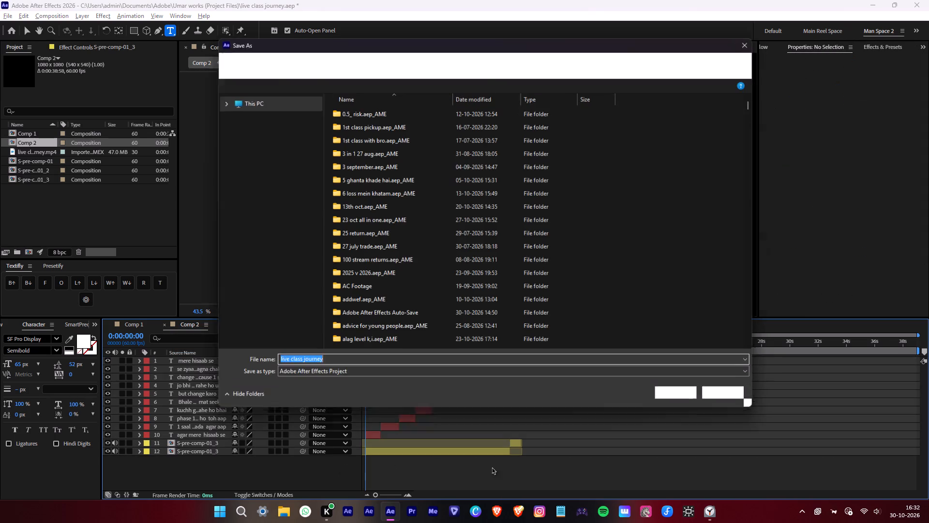
left_click(701, 395)
left_click(495, 257)
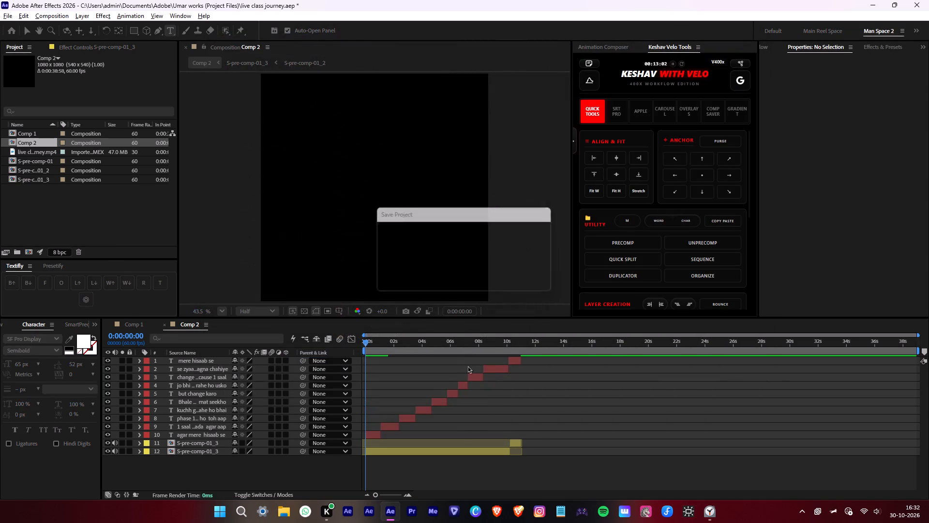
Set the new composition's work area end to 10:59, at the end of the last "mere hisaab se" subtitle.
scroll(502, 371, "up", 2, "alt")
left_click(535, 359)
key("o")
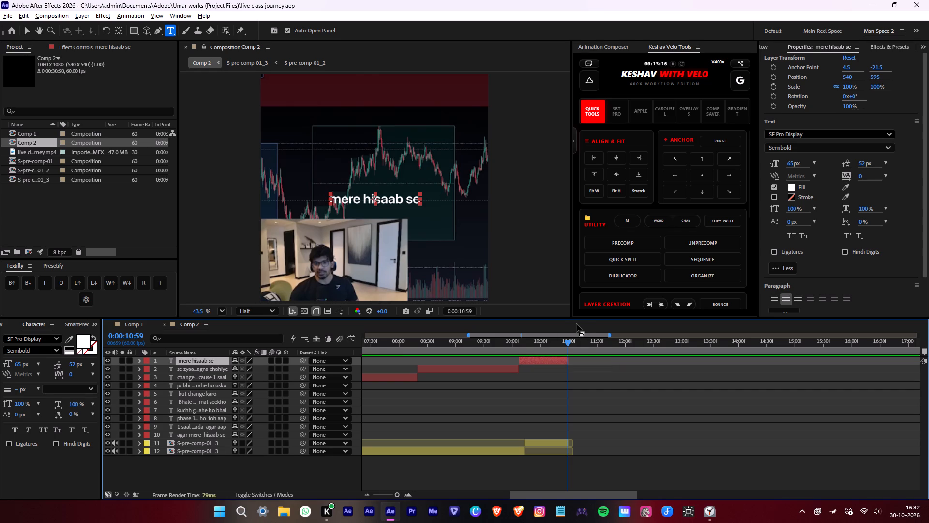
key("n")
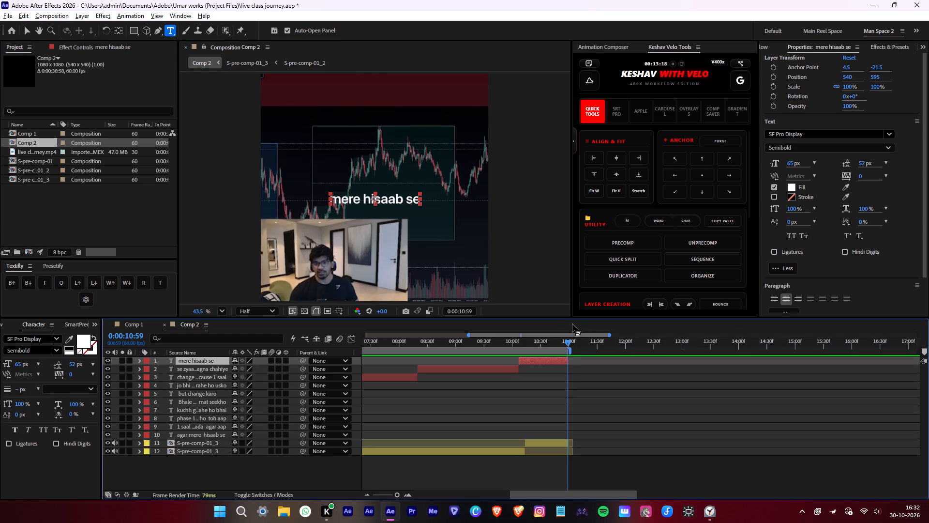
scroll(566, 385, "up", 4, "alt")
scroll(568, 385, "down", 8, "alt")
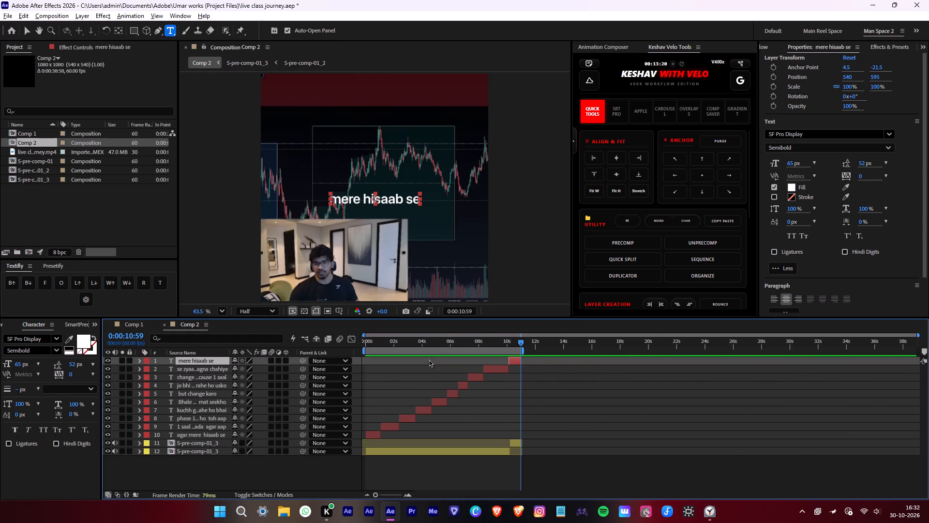
Nudge all twelve layers slightly earlier so they start exactly at the new composition's first frame.
left_click_drag(423, 343, 314, 342)
scroll(318, 456, "up", 6, "alt")
left_click_drag(305, 466, 234, 346)
left_click_drag(412, 435, 386, 436)
scroll(387, 437, "down", 8, "alt")
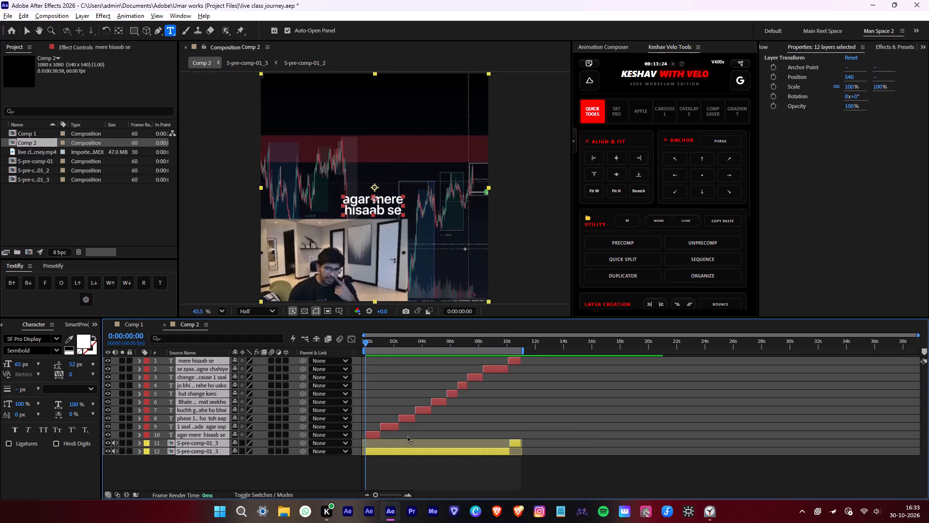
Pull the work area end back to the end of the last subtitle and trim the composition to the 10:58 work area.
left_click(596, 432)
scroll(537, 379, "up", 3, "alt")
scroll(402, 364, "up", 4, "alt")
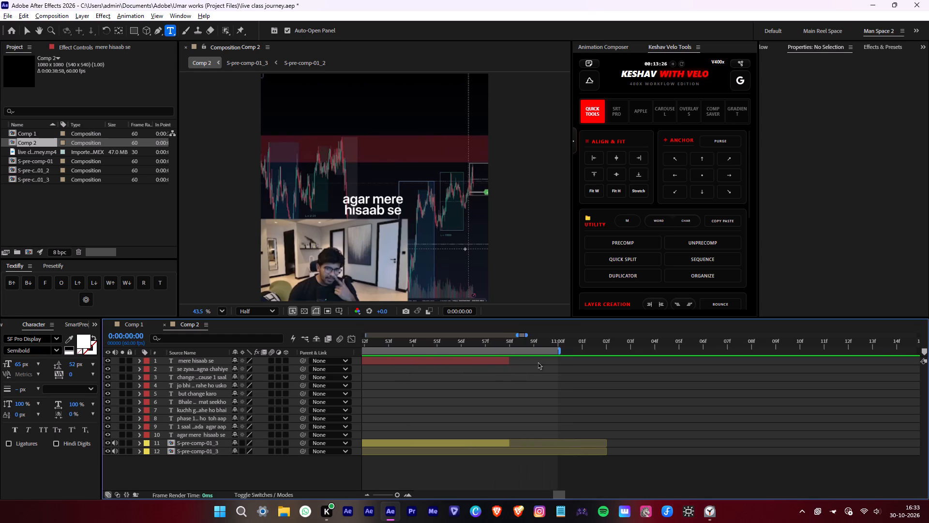
left_click(561, 352)
left_click_drag(558, 352, 519, 350)
scroll(527, 355, "down", 7, "alt")
key("ctrl+shift+x")
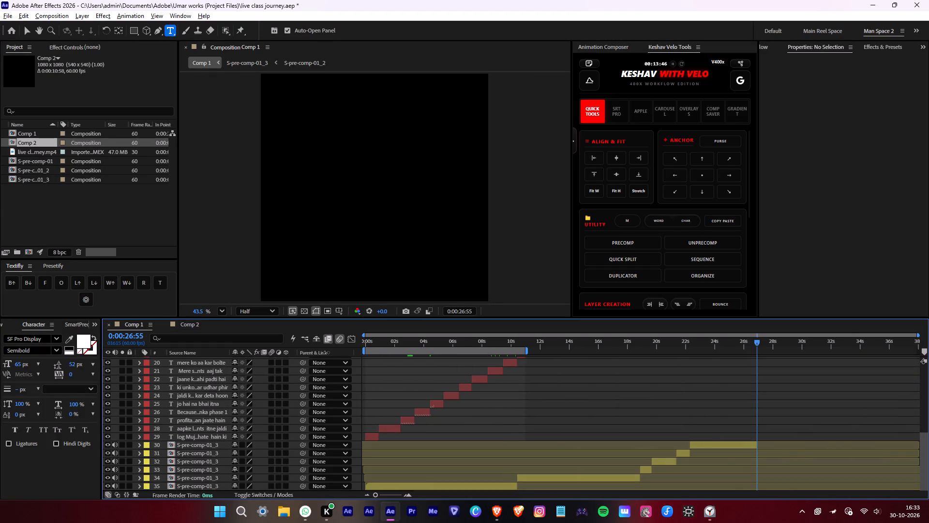
left_click_drag(326, 353, 325, 353)
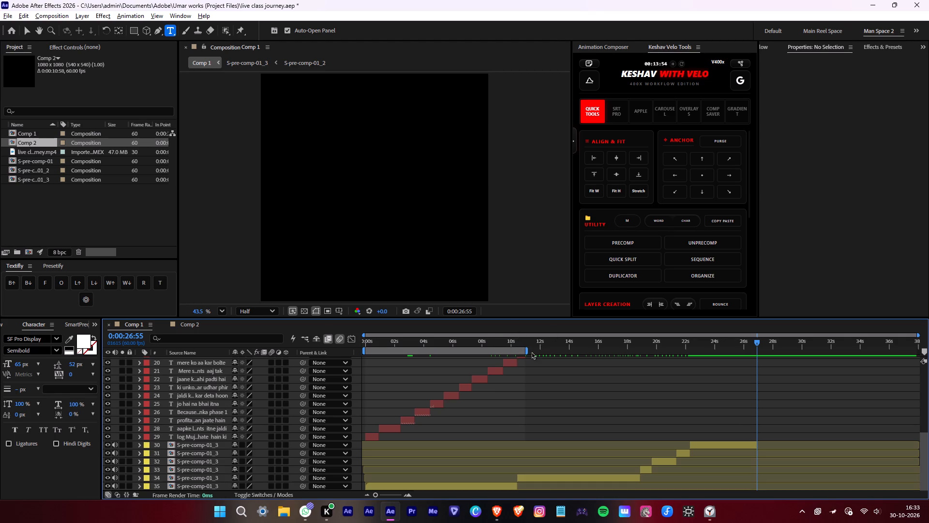
left_click_drag(525, 350, 764, 343)
scroll(765, 343, "up", 4, "alt")
left_click_drag(743, 351, 650, 361)
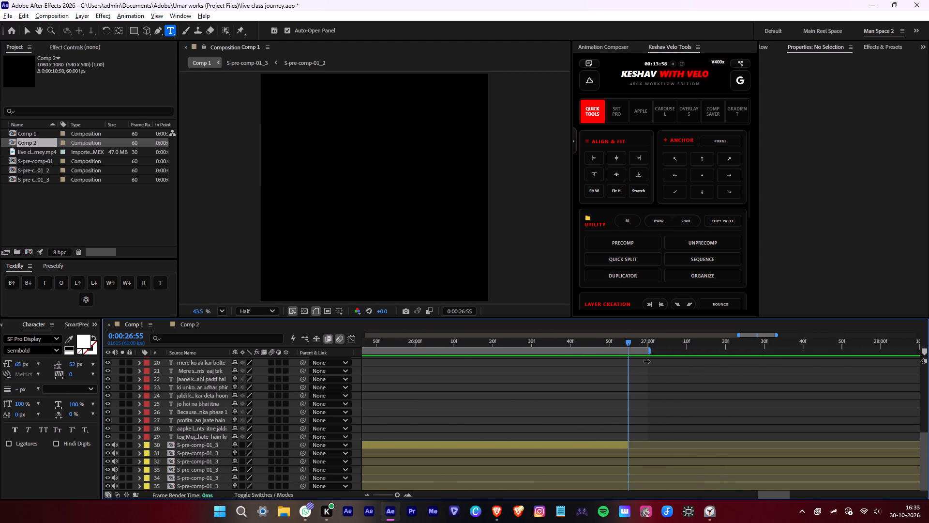
left_click_drag(650, 361, 638, 361)
scroll(638, 361, "up", 3, "alt")
left_click_drag(567, 351, 564, 351)
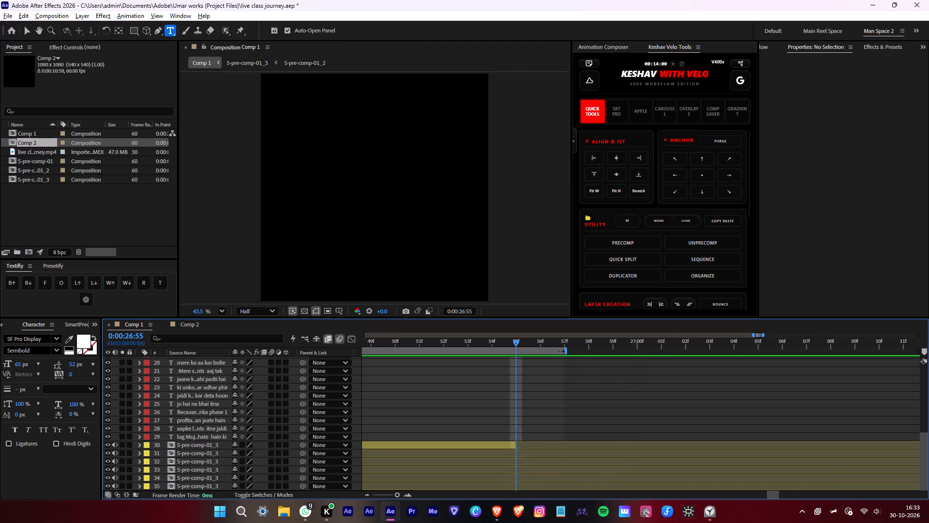
left_click_drag(564, 351, 527, 355)
scroll(528, 357, "down", 8, "alt")
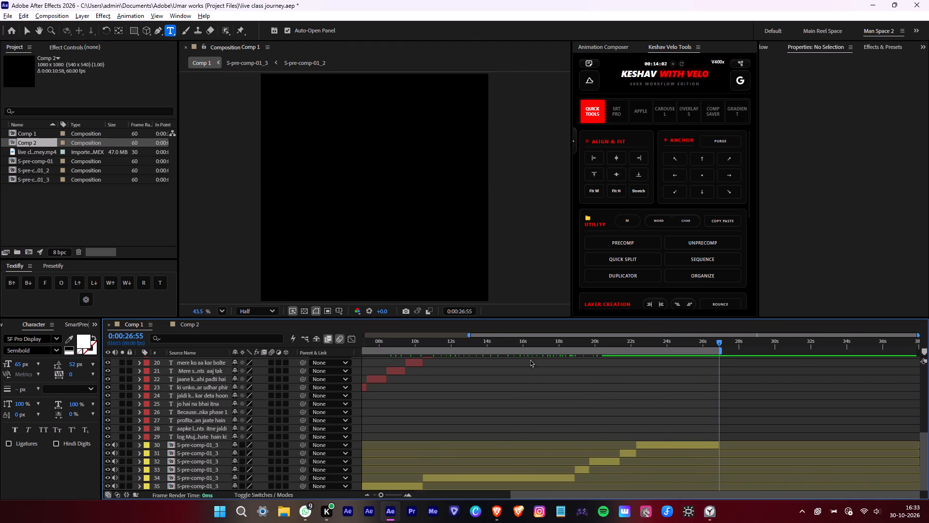
middle_click_drag(541, 363, 796, 386)
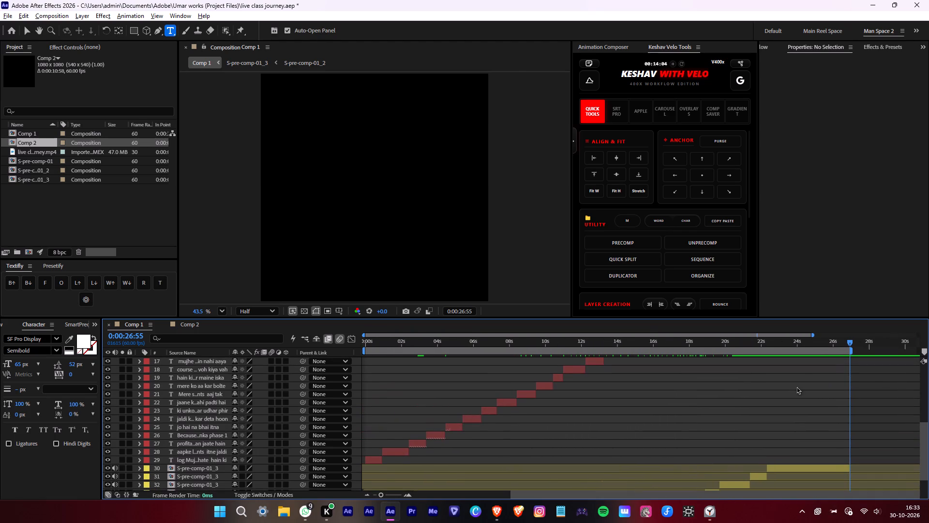
Trim Comp 1 to its 26:55 work area and return the current time to 0:00.
scroll(796, 386, "down", 7)
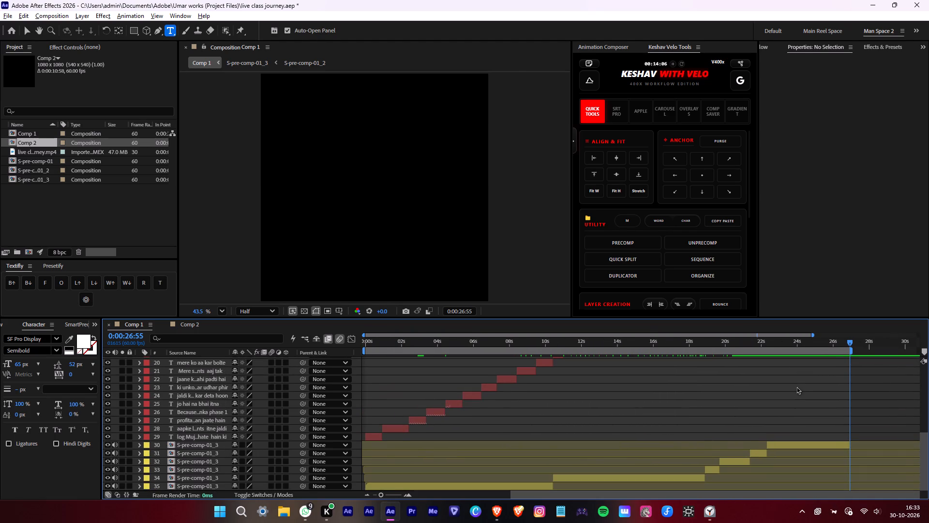
key("ctrl+shift+x")
scroll(911, 358, "up", 6)
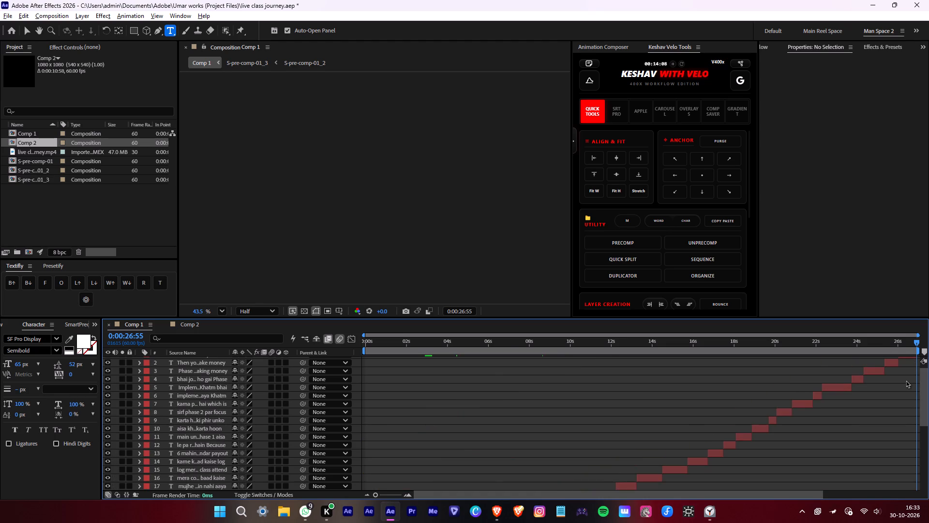
left_click(906, 380)
scroll(906, 380, "up", 3, "alt")
middle_click_drag(906, 380, 596, 464)
scroll(774, 399, "down", 3, "alt")
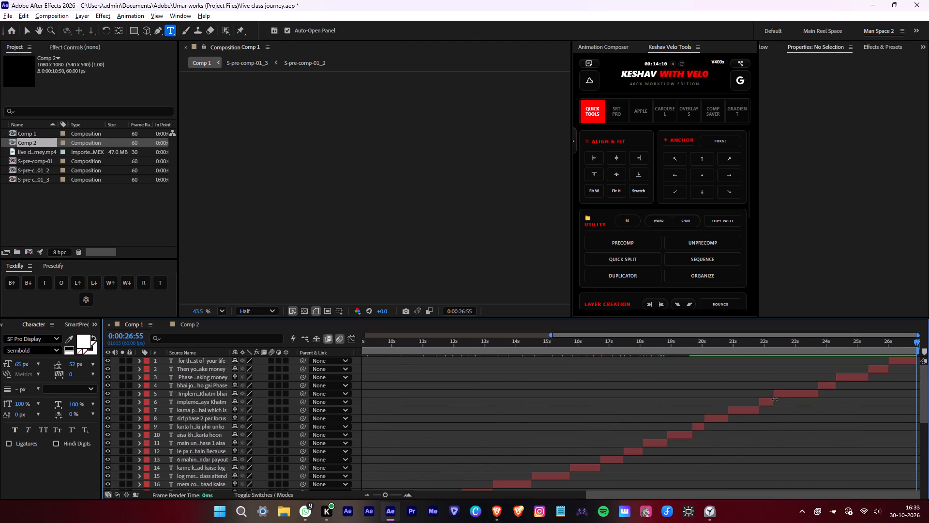
scroll(778, 400, "down", 4, "alt")
left_click_drag(686, 348, 286, 369)
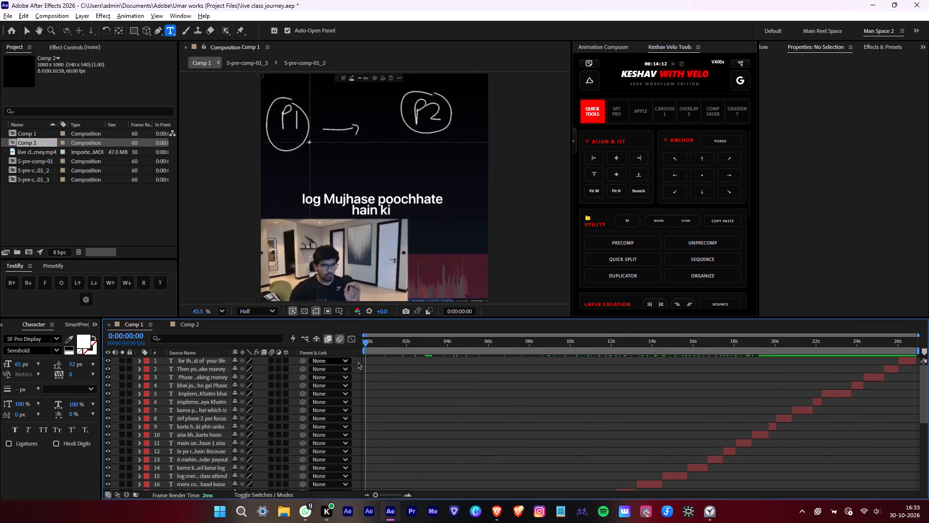
Save the project as "live class journey", replacing the existing project file.
key("ctrl+shift+s")
left_click(690, 396)
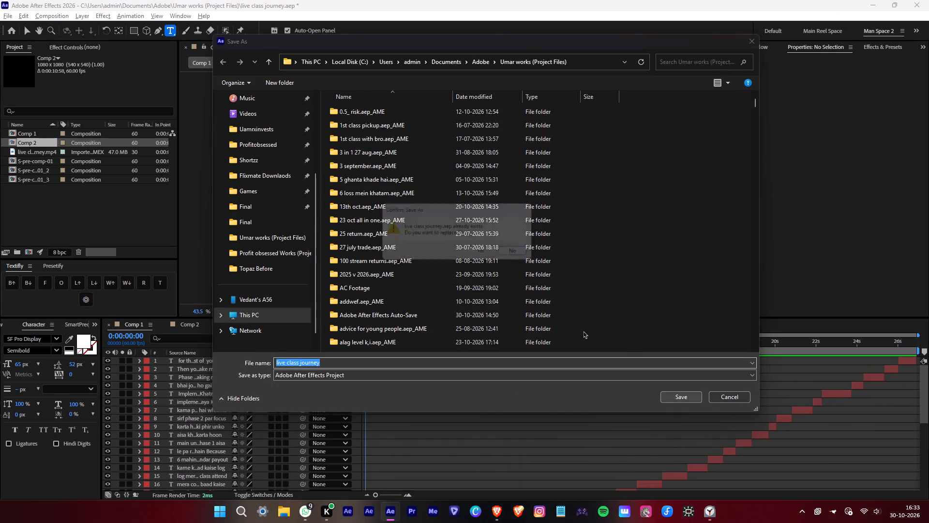
left_click(500, 257)
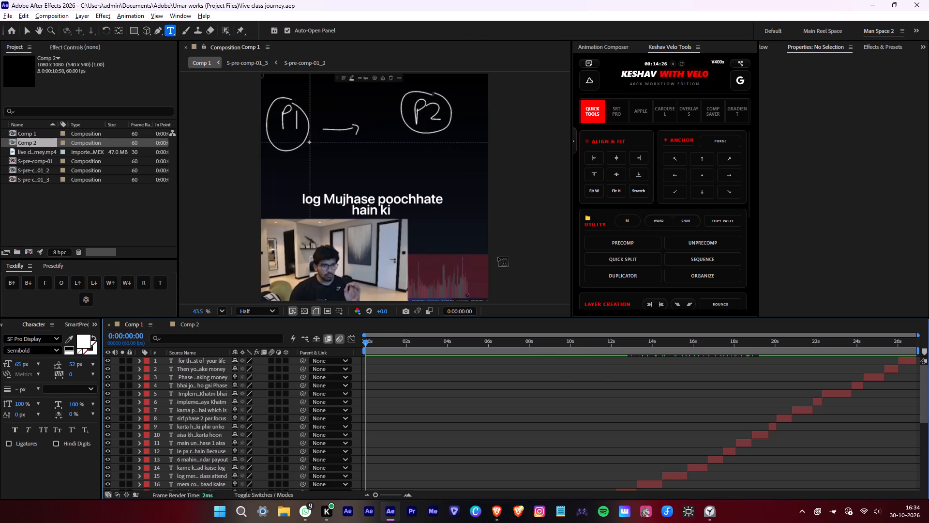
Select all 29 subtitle layers in Comp 1 with the Selection tool and raise them to a Y position of 474.
scroll(488, 404, "down", 3)
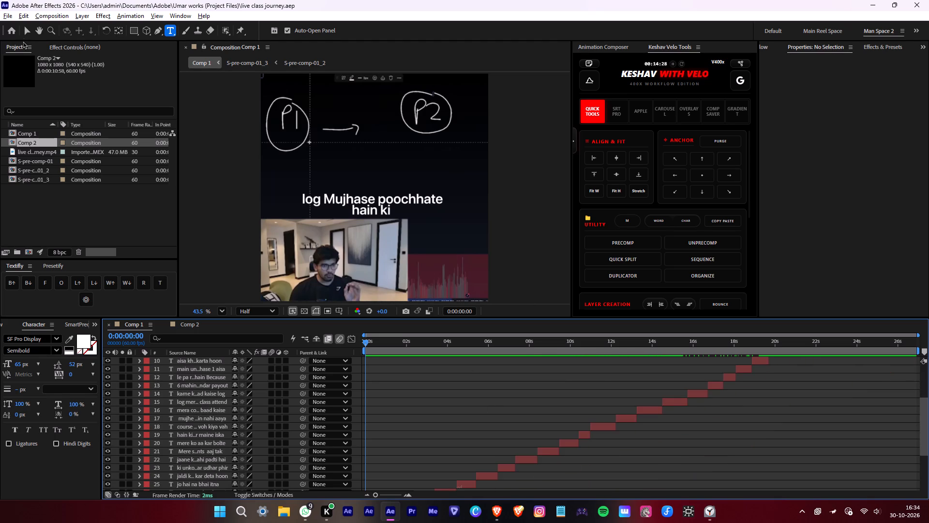
left_click(24, 31)
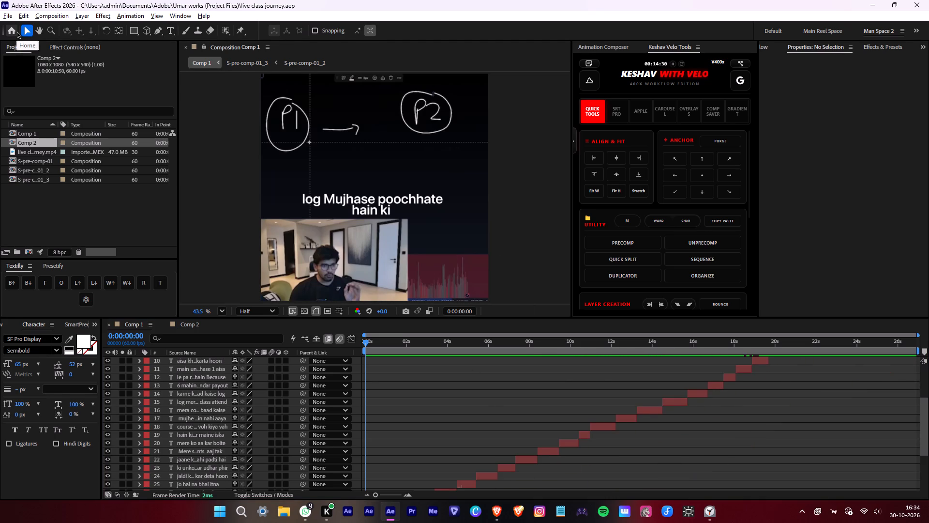
scroll(314, 382, "down", 2)
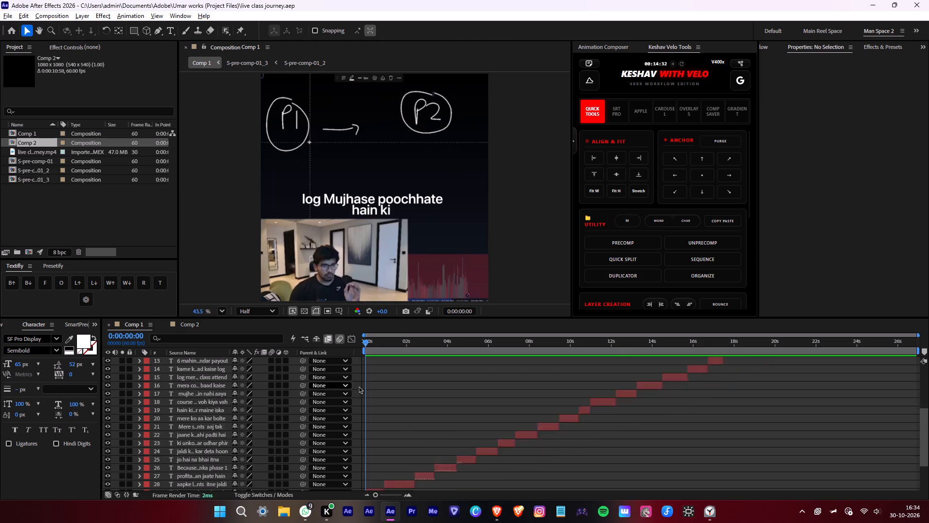
scroll(359, 386, "down", 6)
left_click(374, 437)
scroll(374, 437, "up", 12)
left_click(218, 362, "shift")
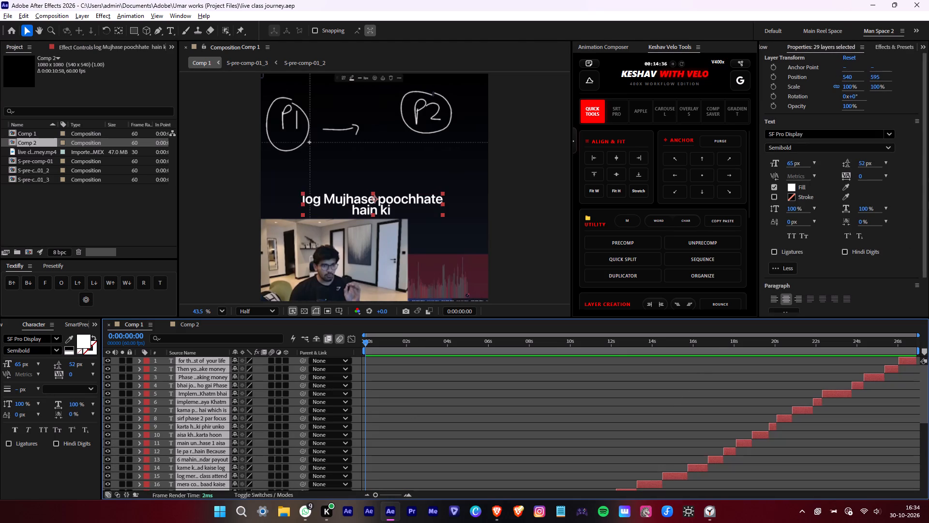
left_click_drag(875, 77, 819, 74)
left_click(876, 77)
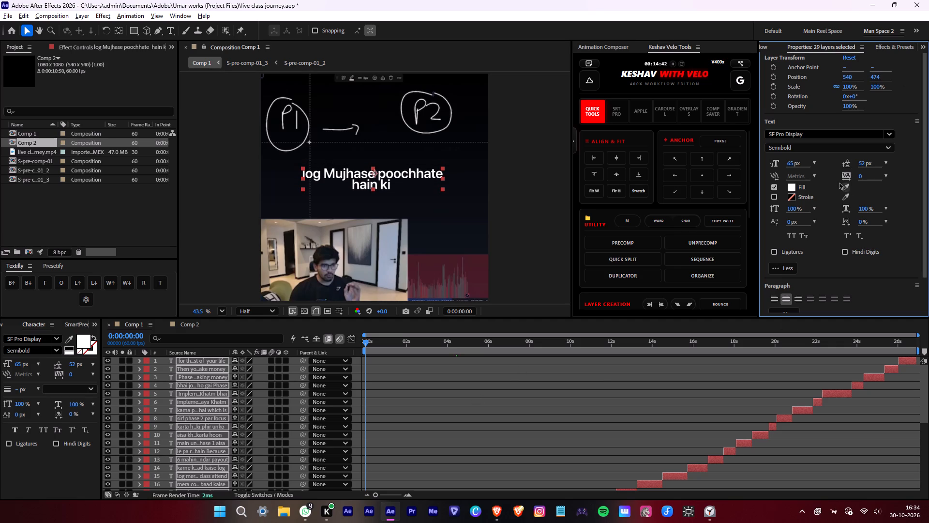
Set the font size of the selected Comp 1 subtitles to 60 px.
left_click(791, 163)
type("60")
key("Return")
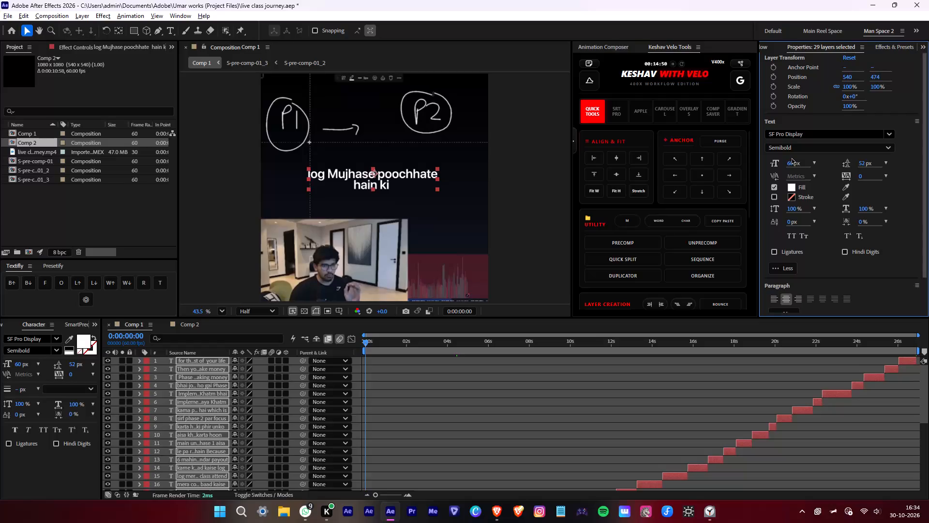
left_click(827, 190)
Add an adjustment layer to Comp 1 and place it directly below the last subtitle layer, above the S-pre-comp-01_3 clips.
scroll(413, 390, "down", 7)
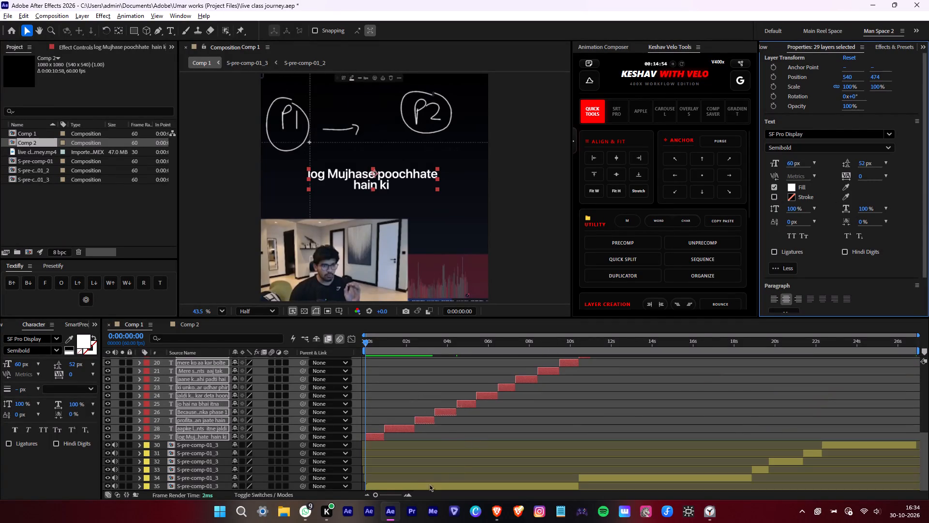
left_click(599, 391)
scroll(605, 263, "down", 6)
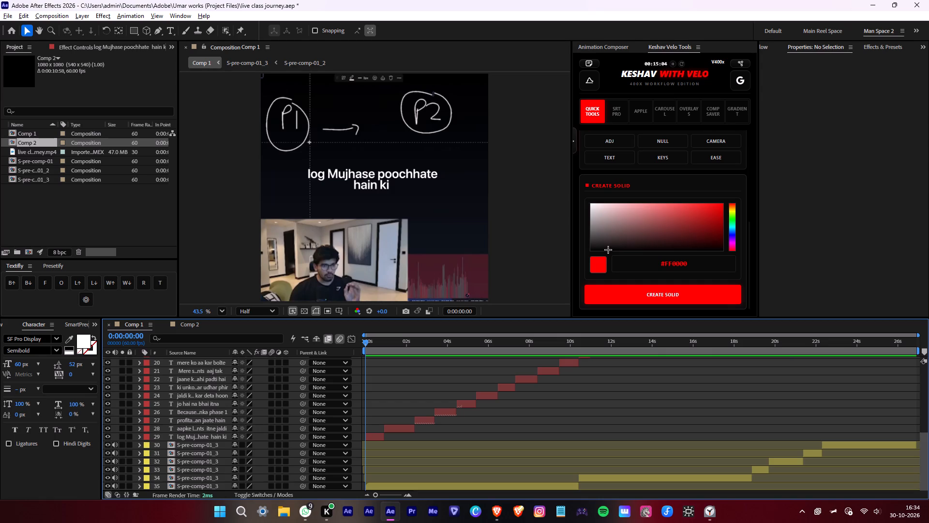
left_click(606, 142)
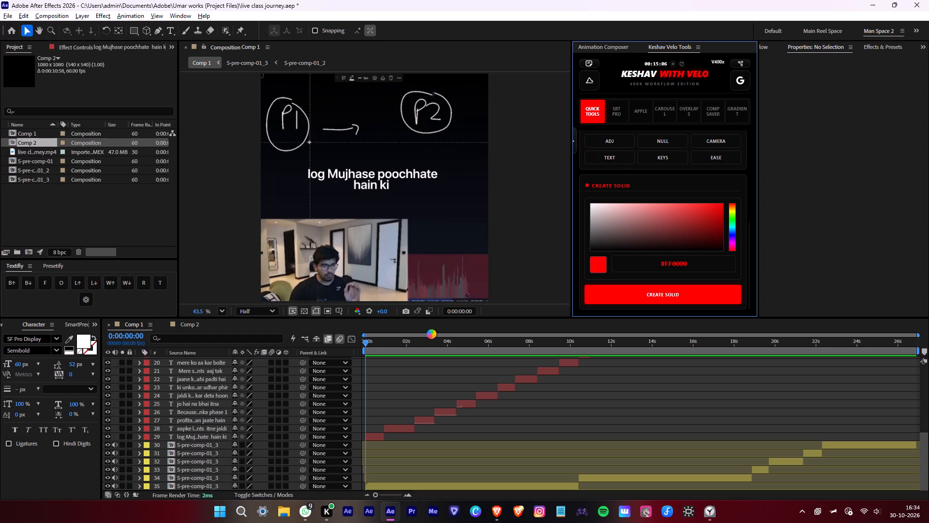
scroll(330, 400, "up", 4)
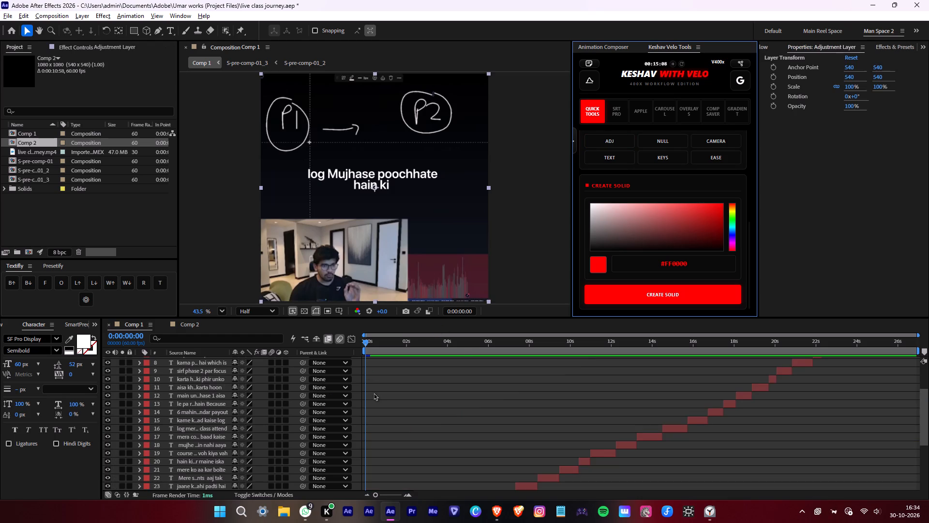
left_click(398, 426)
scroll(397, 425, "up", 7)
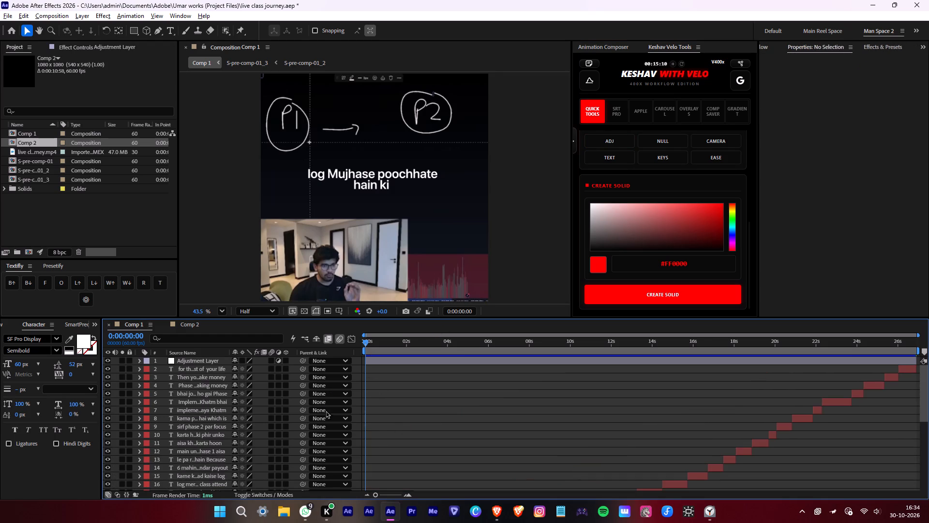
left_click_drag(205, 360, 205, 487)
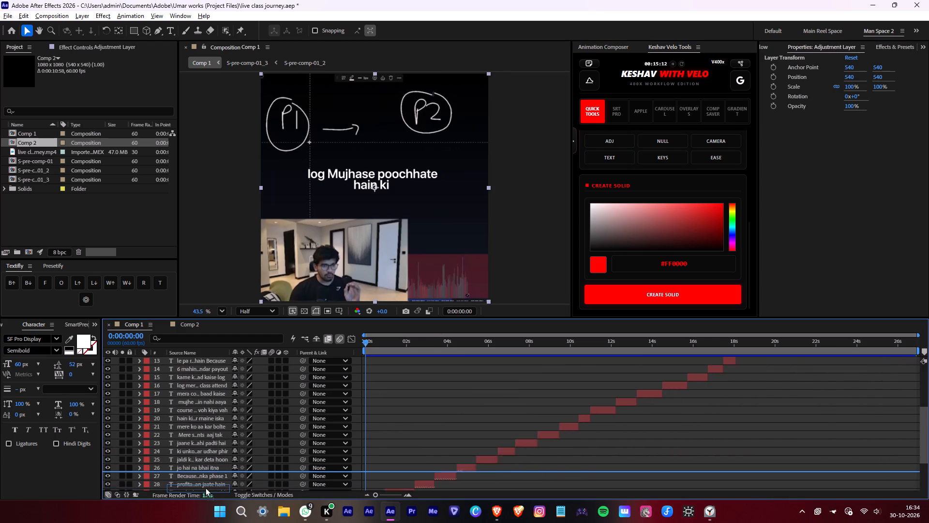
left_click_drag(205, 487, 206, 442)
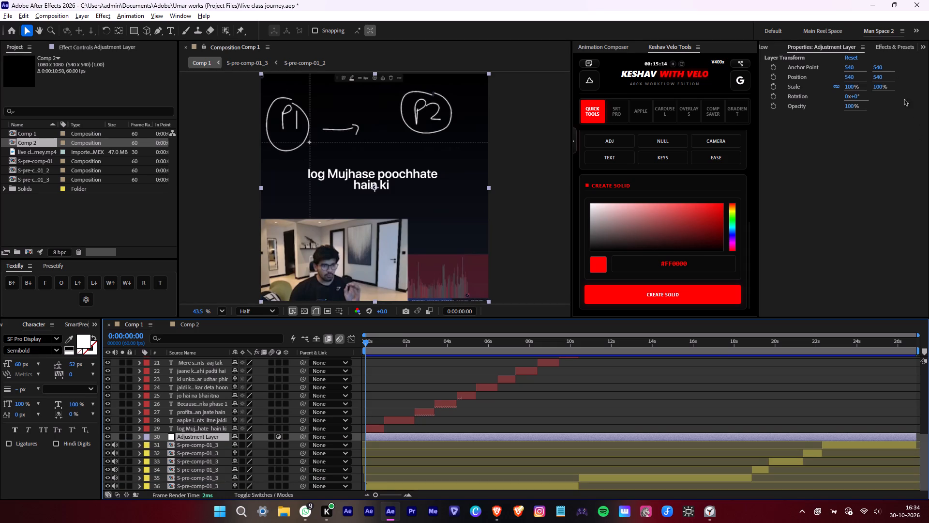
Open the effects and presets library with the adjustment layer selected.
left_click(894, 52)
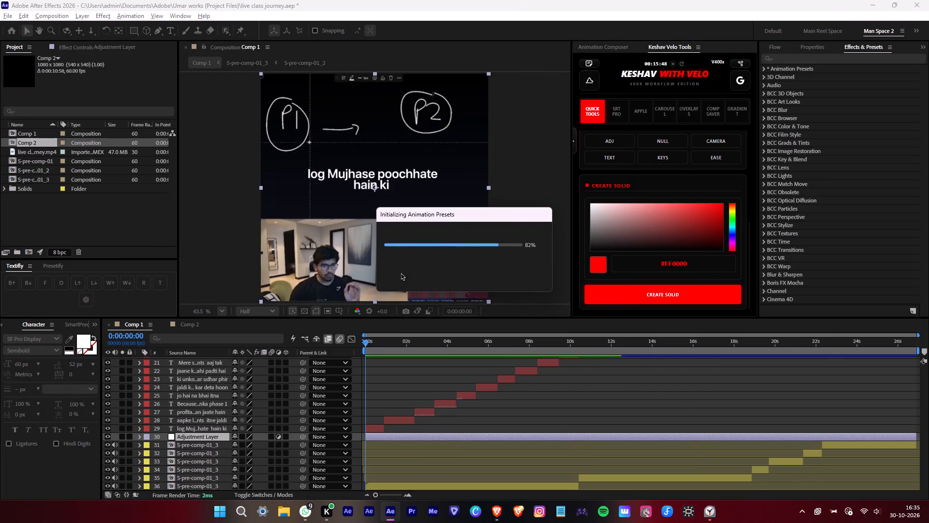
In Comp 2, precompose all ten subtitle layers and both S-pre-comp-01_3 clips into a single layer with Smart Precomp.
left_click(190, 325)
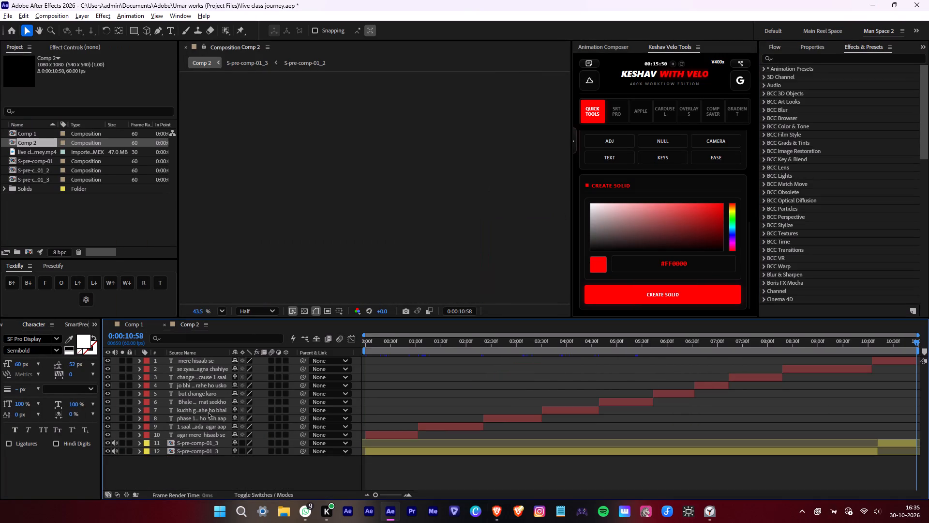
left_click_drag(205, 462, 221, 360)
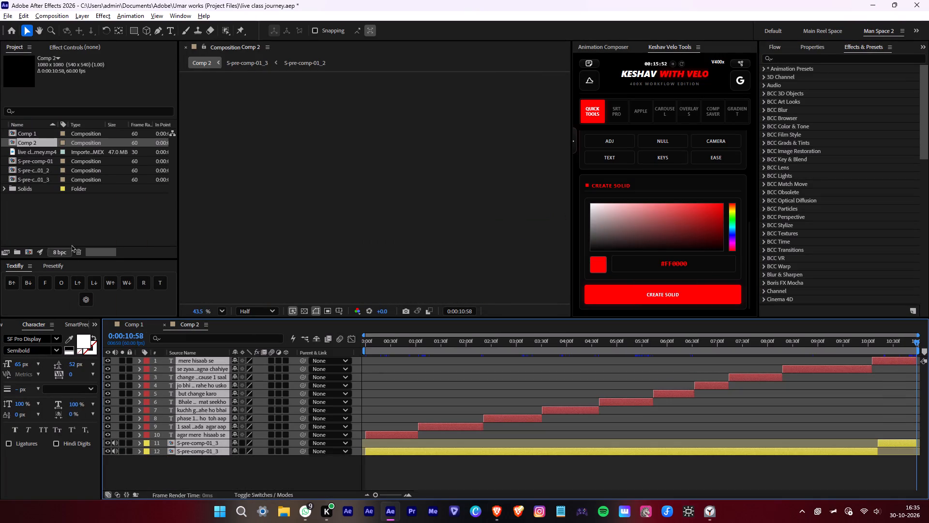
left_click(80, 327)
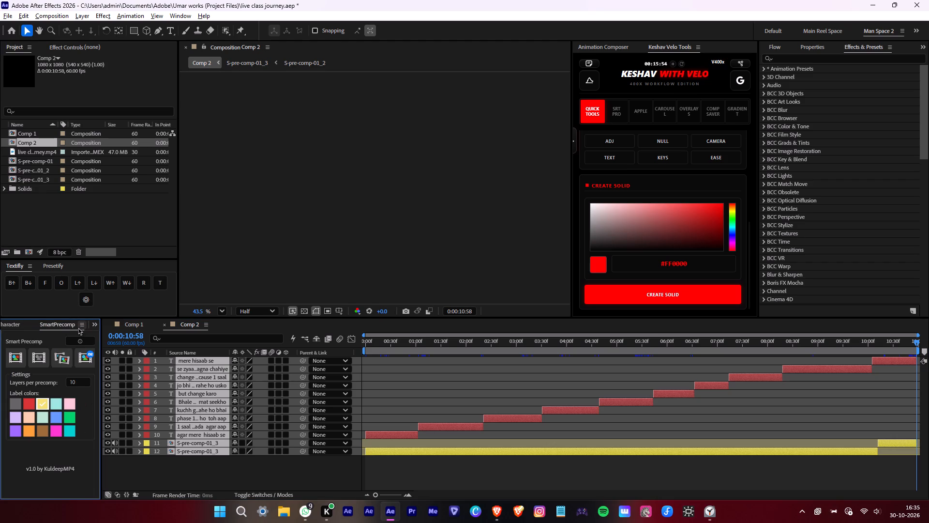
left_click(12, 354)
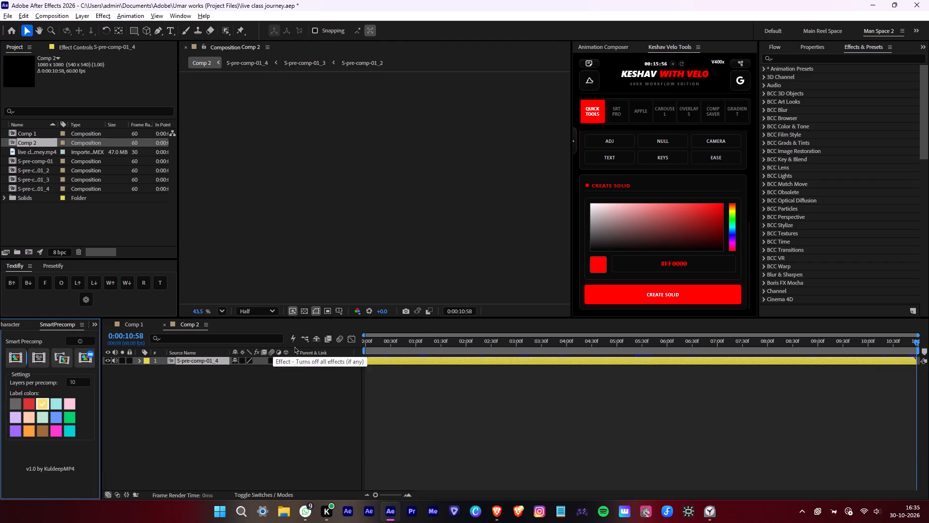
Change Comp 2's composition settings to the Reel preset.
left_click_drag(380, 348, 516, 354)
right_click_drag(141, 178, 146, 178)
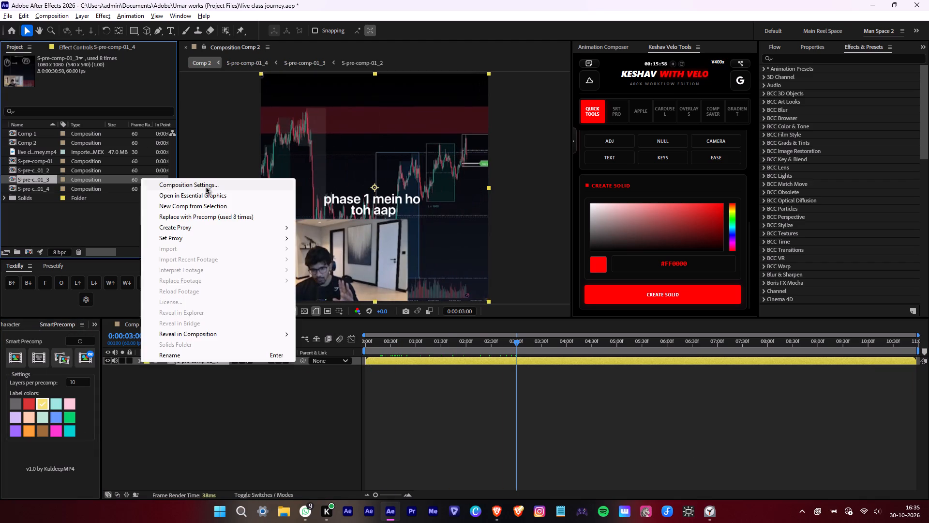
right_click(235, 146)
left_click(241, 164)
left_click(410, 177)
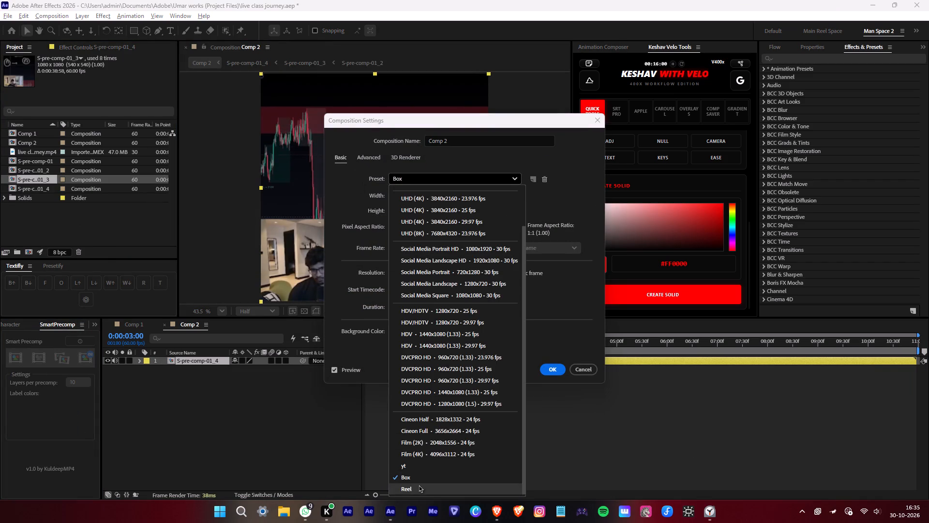
left_click(419, 485)
left_click(554, 369)
Add the copied header "A Wake-Up Call for New Traders." above the video in Comp 2 and centre it horizontally.
left_click(175, 34)
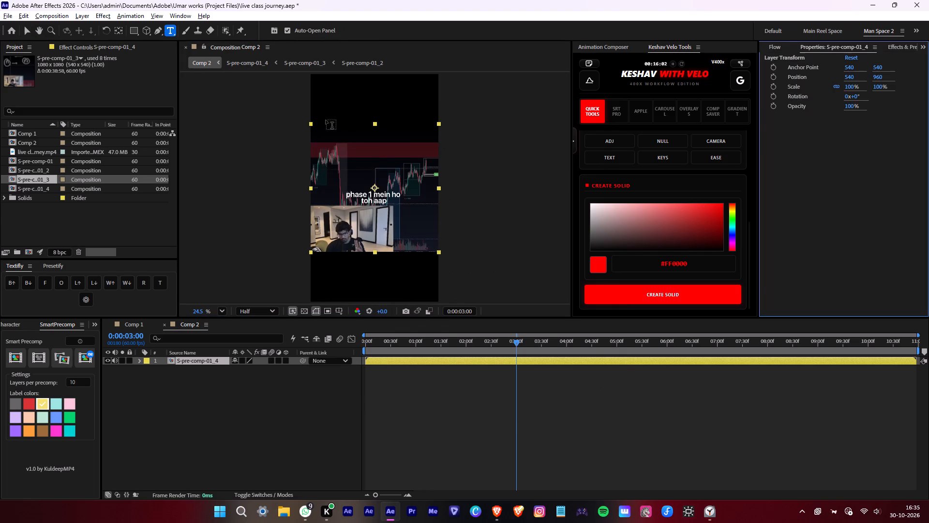
left_click(366, 118)
key("ctrl+v")
middle_click_drag(377, 126, 374, 164)
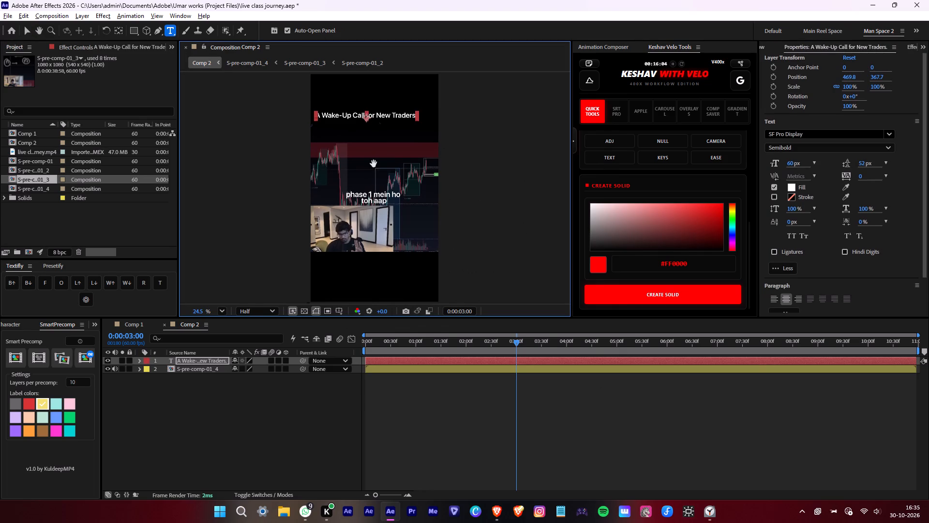
middle_click_drag(374, 164, 374, 187)
scroll(374, 187, "up", 4)
left_click(26, 29)
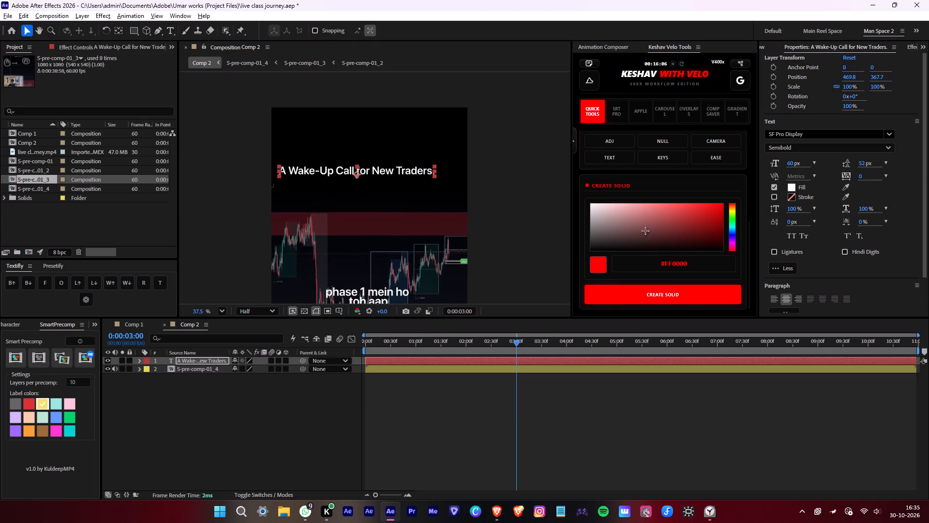
scroll(734, 205, "up", 5)
left_click(697, 173)
left_click(617, 159)
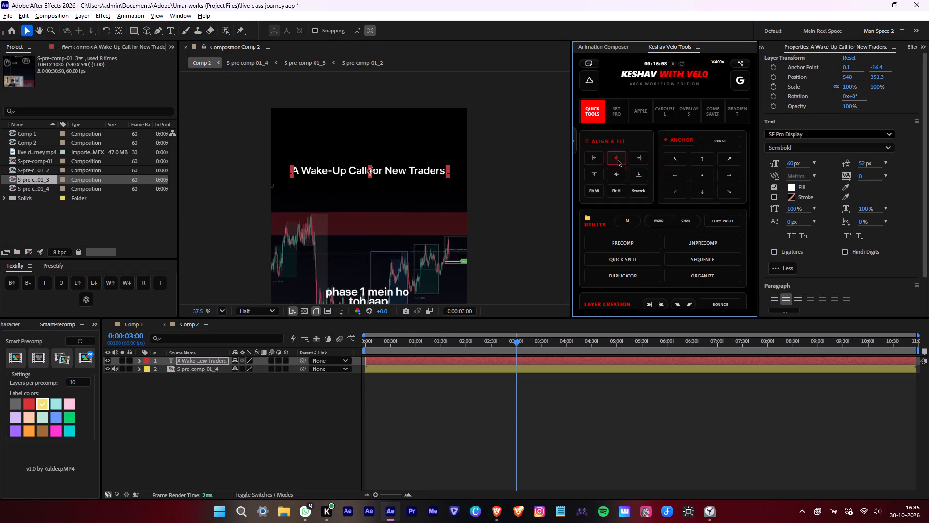
Recolour the words "New Traders." in the header lime green and fit the whole frame in the viewer.
double_click(407, 170)
left_click_drag(385, 169, 415, 172)
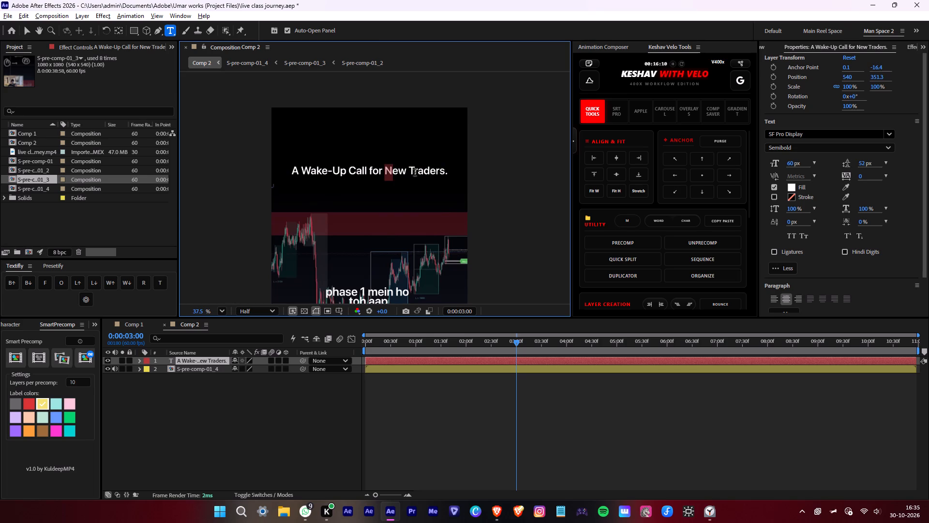
left_click_drag(415, 172, 455, 175)
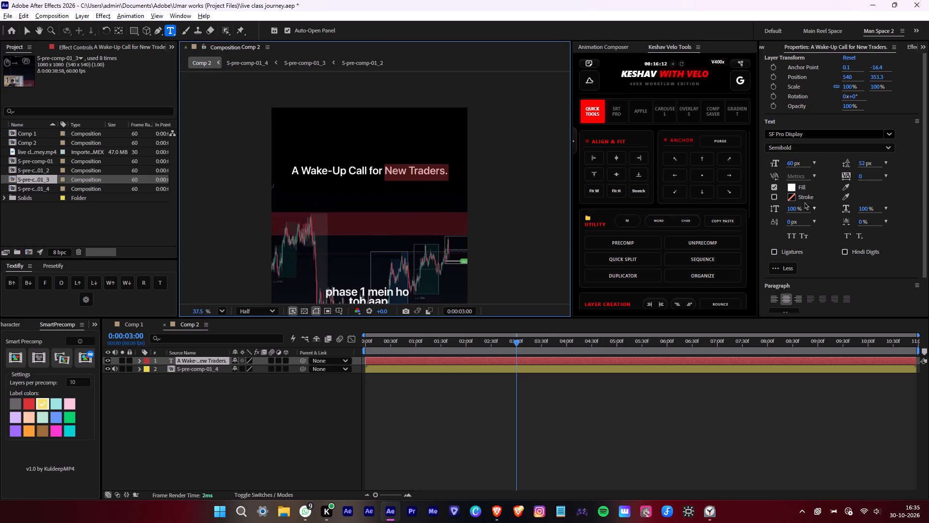
left_click(794, 190)
left_click(633, 264)
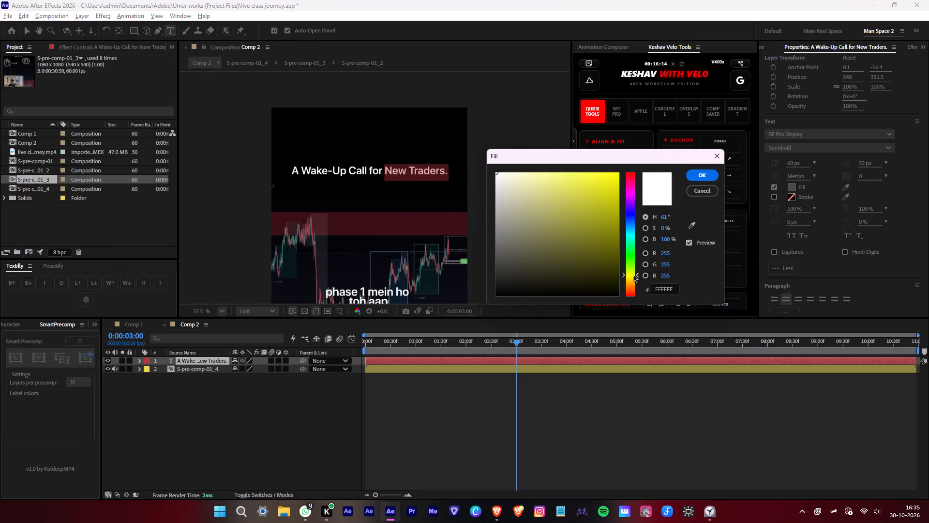
left_click_drag(576, 221, 691, 144)
left_click(709, 174)
left_click(635, 408)
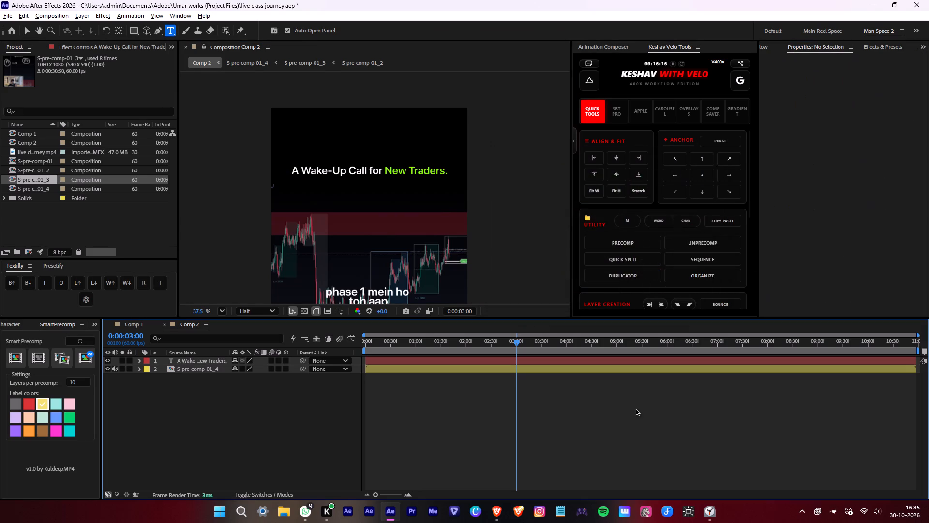
left_click(597, 363)
left_click(589, 415)
left_click(222, 310)
left_click(245, 137)
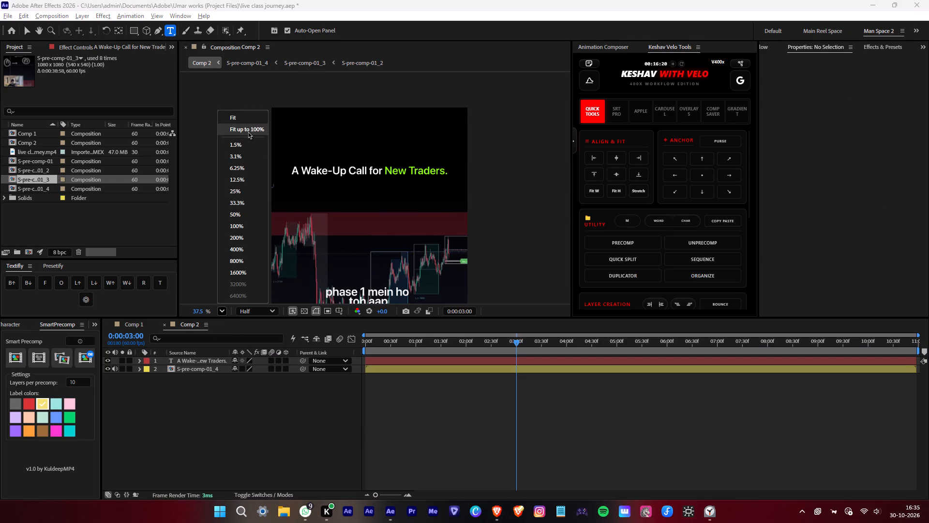
left_click(248, 131)
left_click(440, 391)
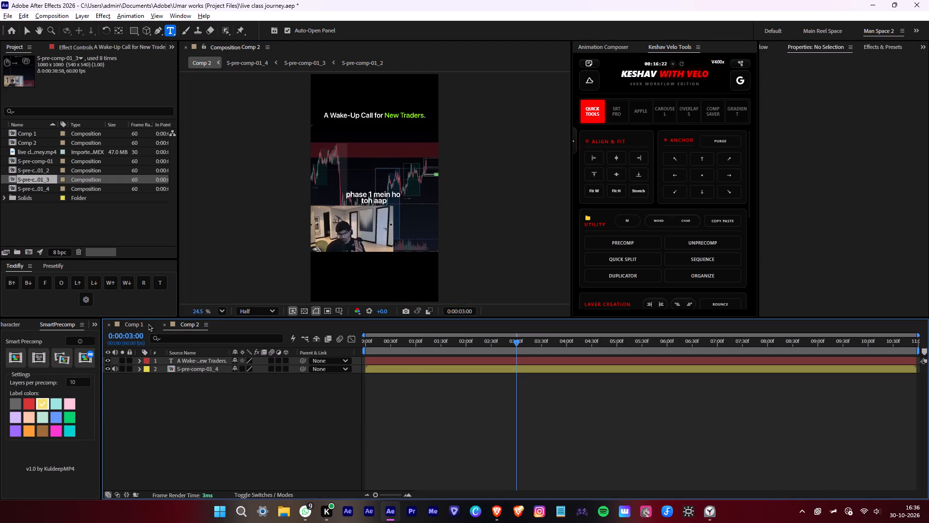
In Comp 1, precompose all layers into a single layer with Smart Precomp and fit the frame in the viewer.
left_click(148, 323)
left_click_drag(384, 349, 425, 352)
left_click(385, 375)
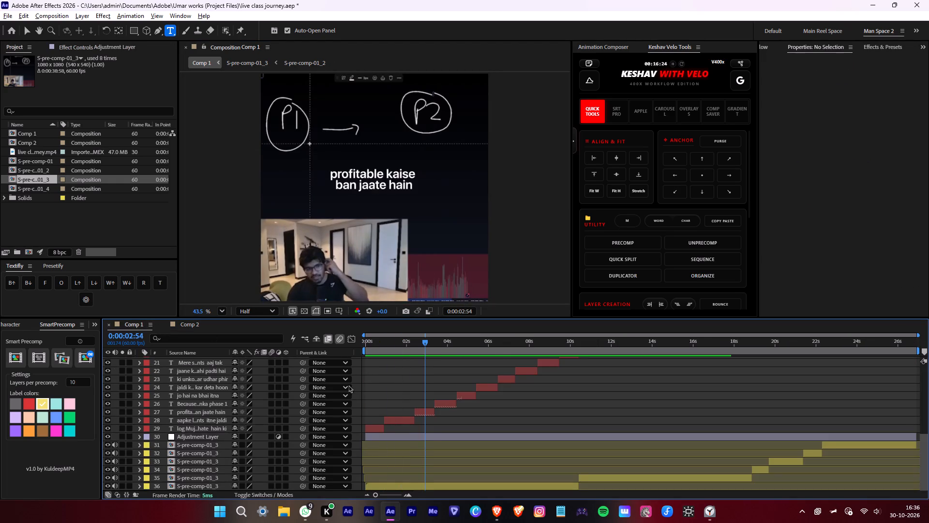
key("ctrl+a")
left_click(17, 359)
left_click(383, 403)
scroll(324, 236, "down", 5)
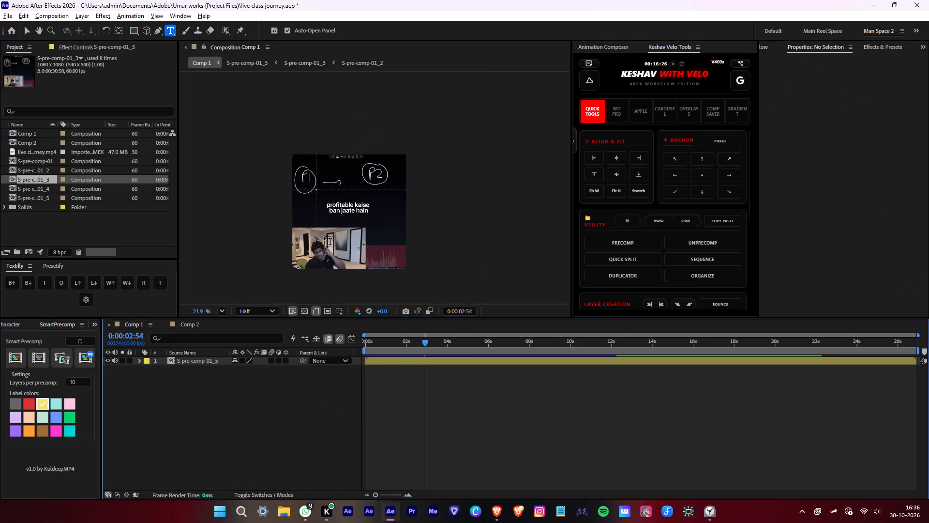
left_click(217, 312)
left_click(222, 308)
left_click(240, 130)
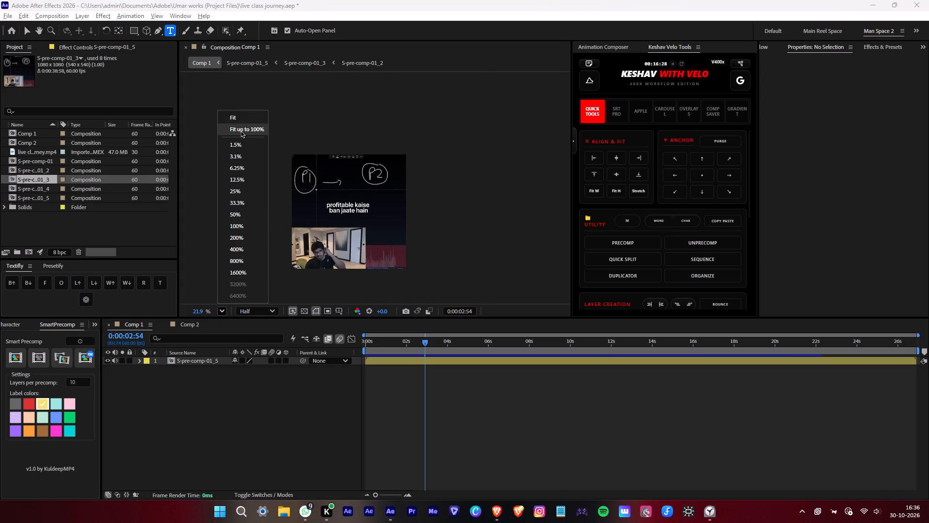
left_click(32, 31)
left_click(444, 415)
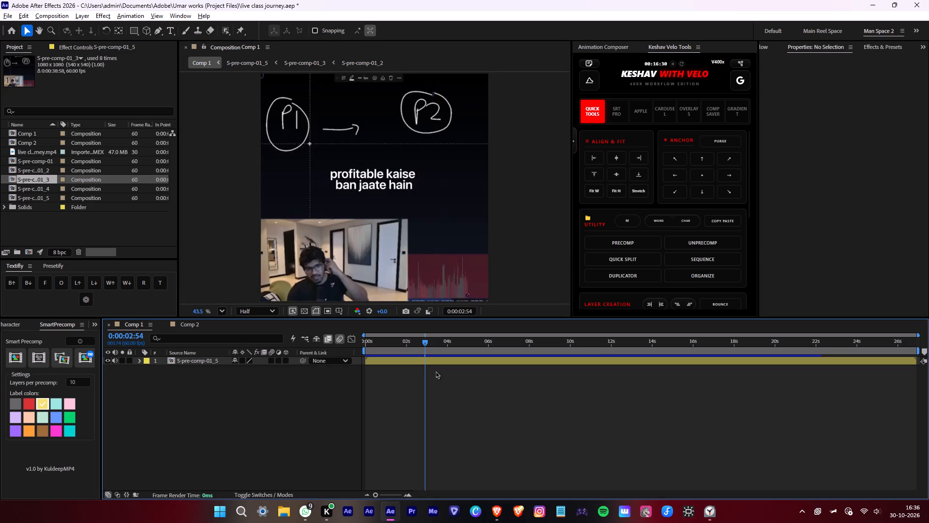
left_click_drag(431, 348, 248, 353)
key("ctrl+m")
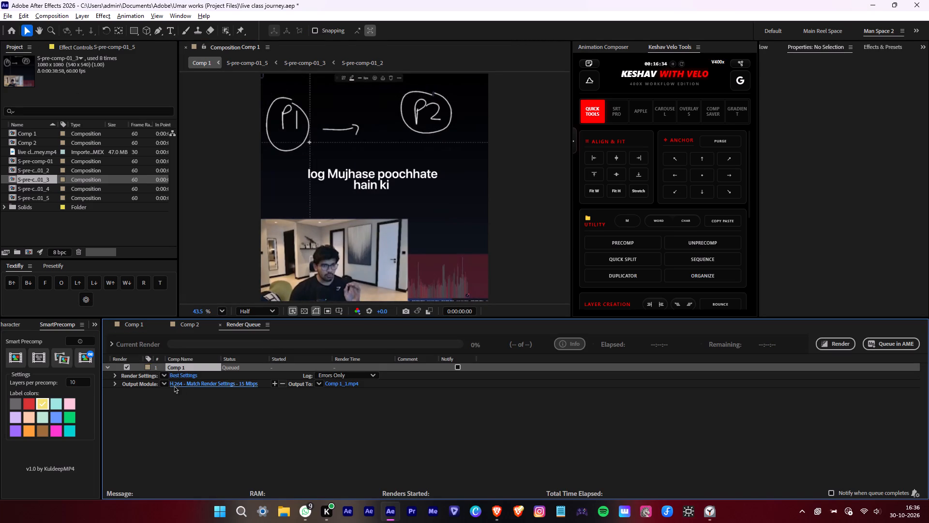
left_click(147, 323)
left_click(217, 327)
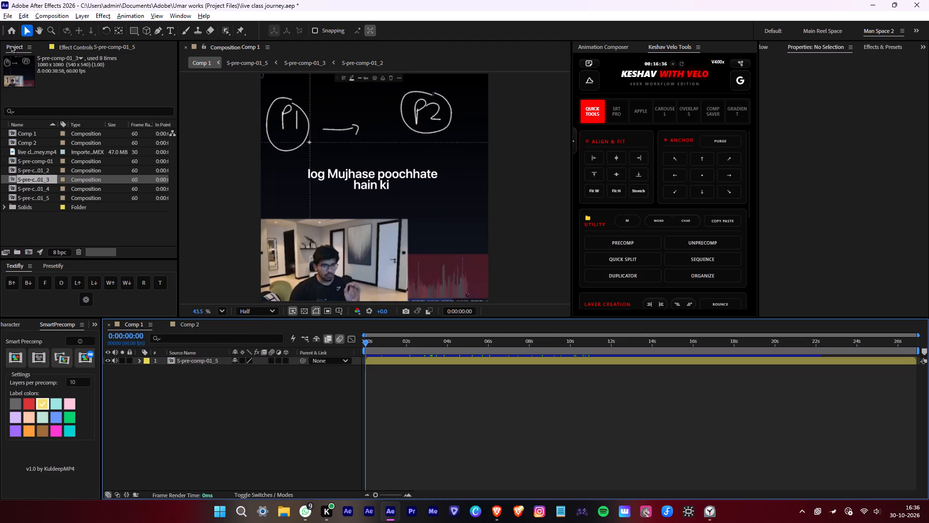
Send Comp 1 to the Adobe Media Encoder queue.
left_click(8, 15)
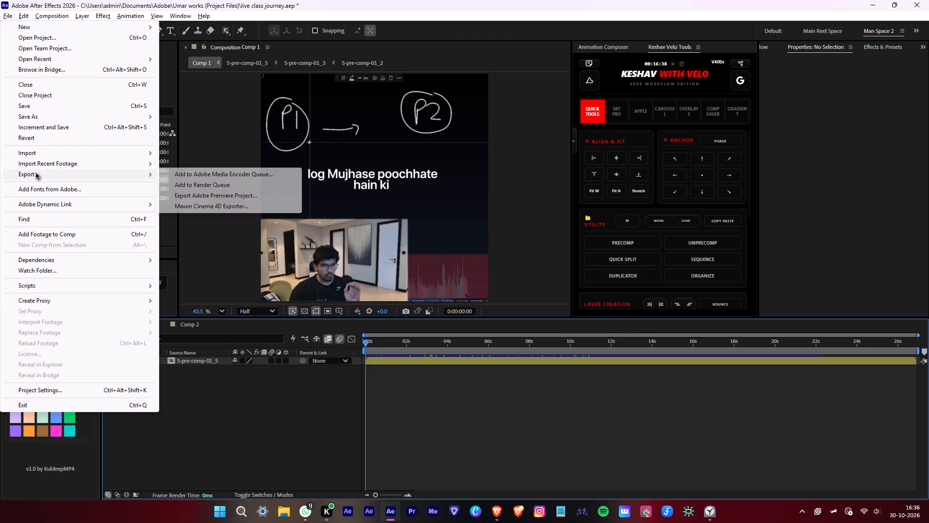
left_click(204, 175)
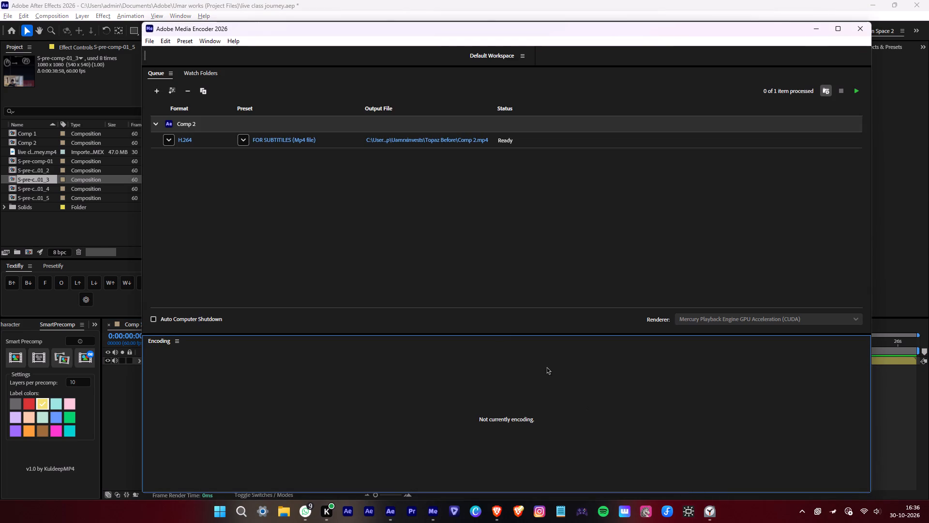
In Media Encoder, check the queued Comp 2 export's preview, leave its settings, and remove Comp 2 from the queue.
left_click(275, 142)
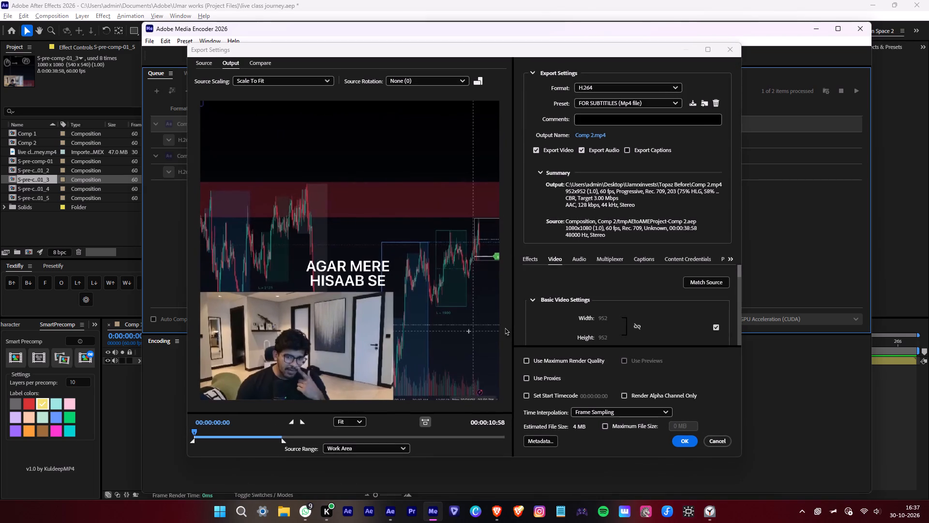
key("space")
left_click_drag(195, 431, 210, 431)
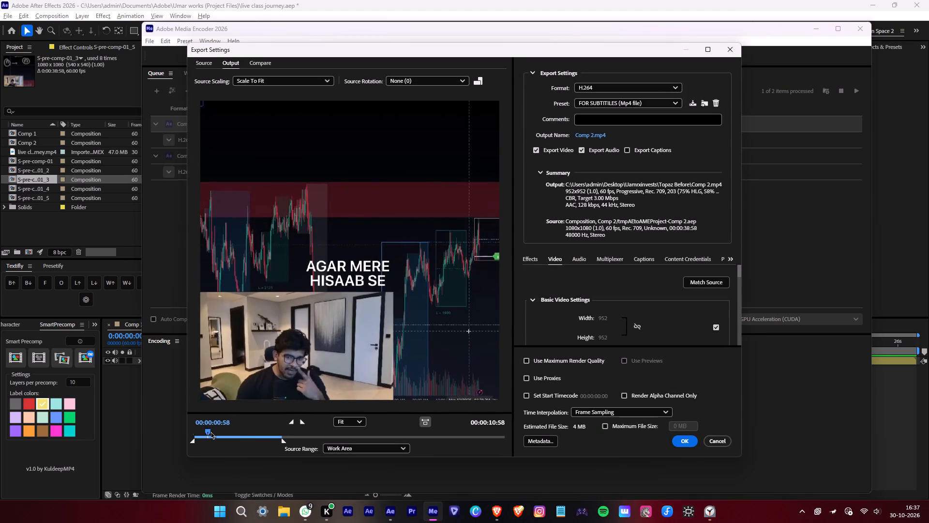
left_click_drag(210, 431, 254, 428)
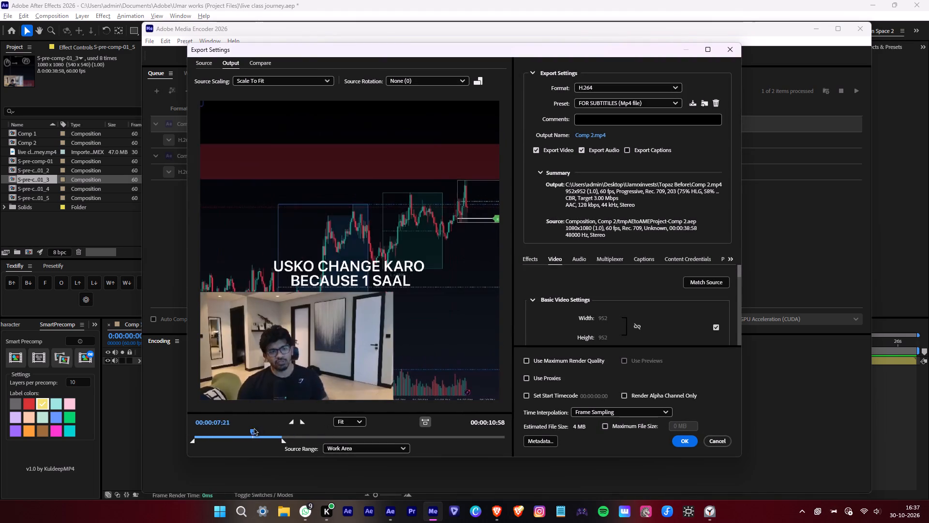
left_click_drag(254, 428, 226, 434)
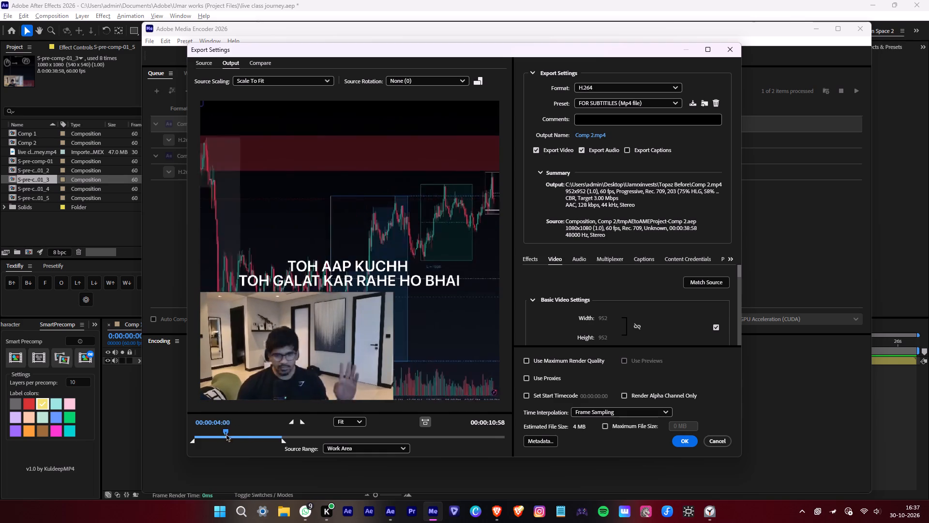
left_click_drag(226, 434, 233, 434)
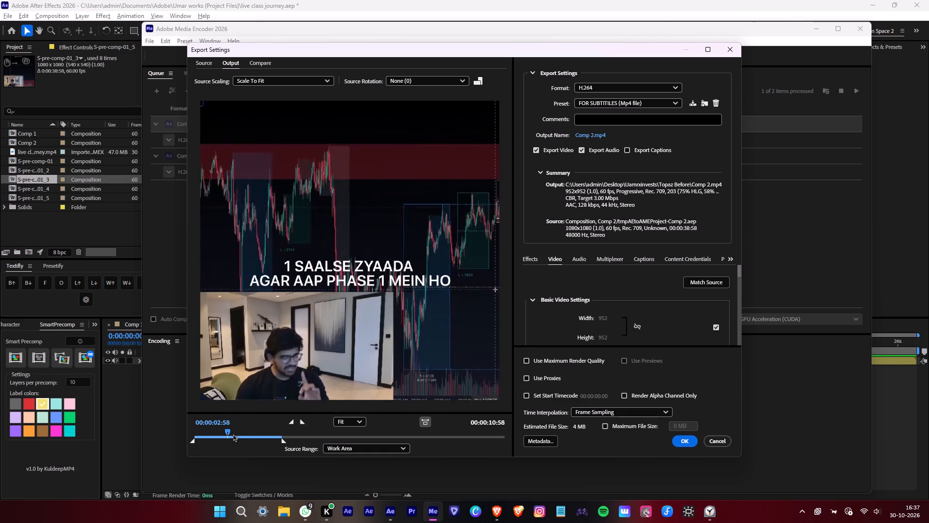
left_click_drag(233, 434, 167, 432)
left_click(714, 436)
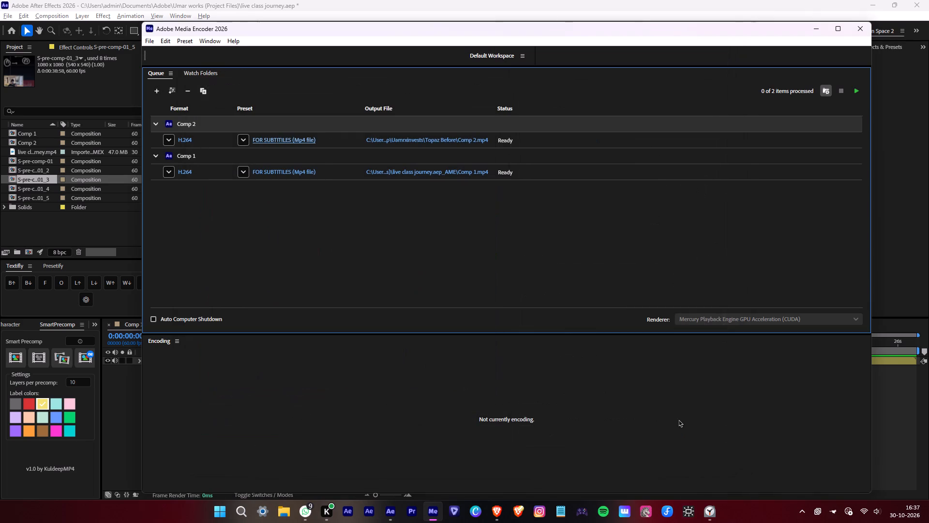
key("Delete")
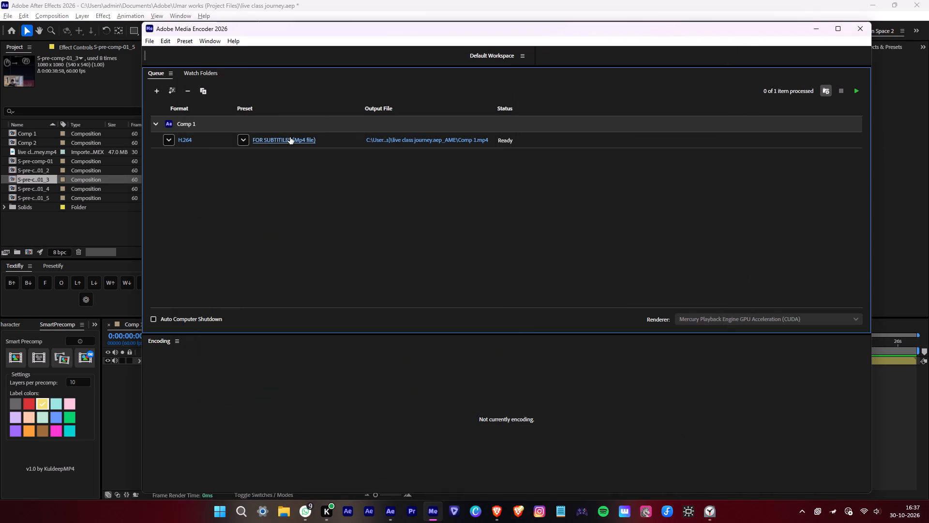
Check Comp 1's export settings, set its output to Comp 1.mp4 in the Uamnxinvests Topaz Before folder, and start encoding.
left_click(298, 142)
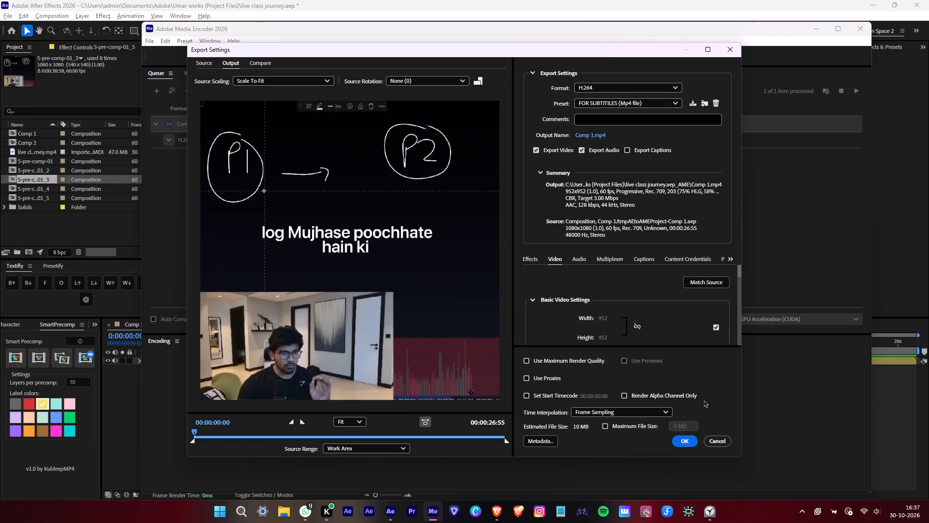
left_click(723, 442)
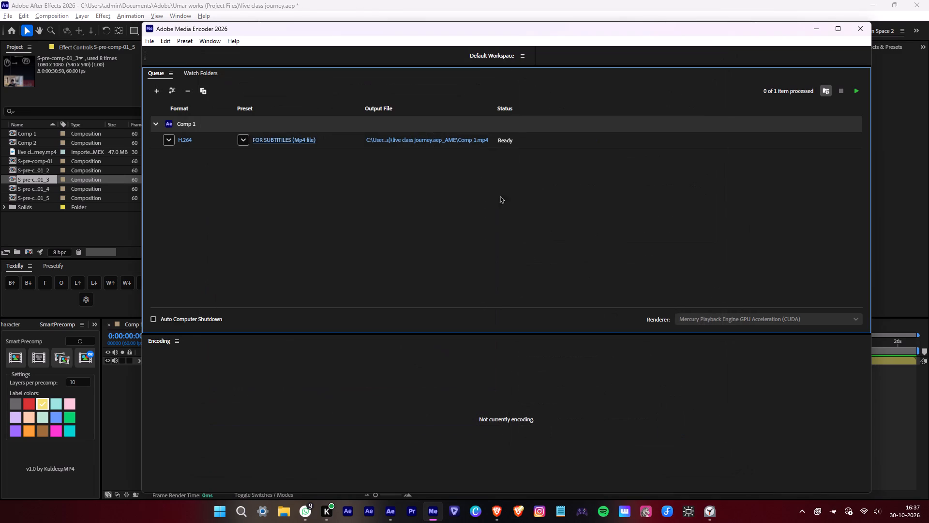
left_click(459, 145)
left_click(459, 141)
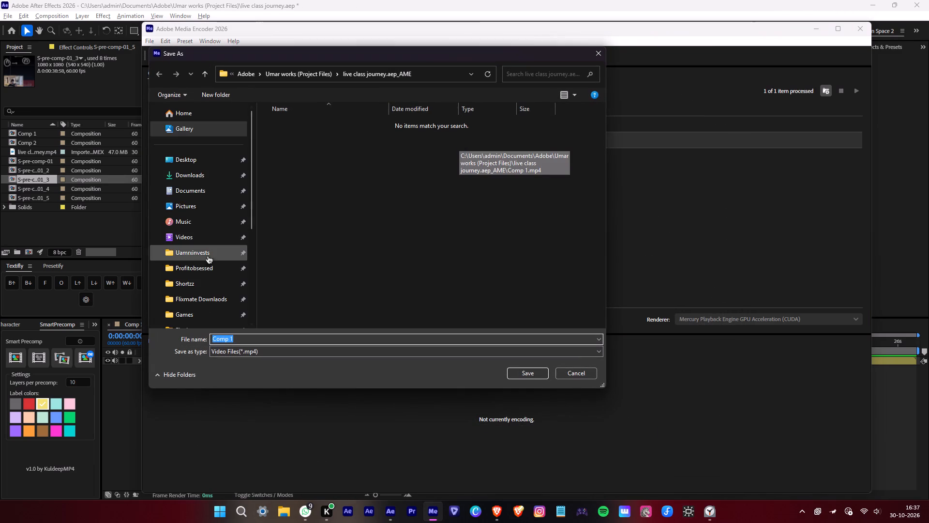
left_click(205, 255)
left_click(425, 188)
double_click(396, 197)
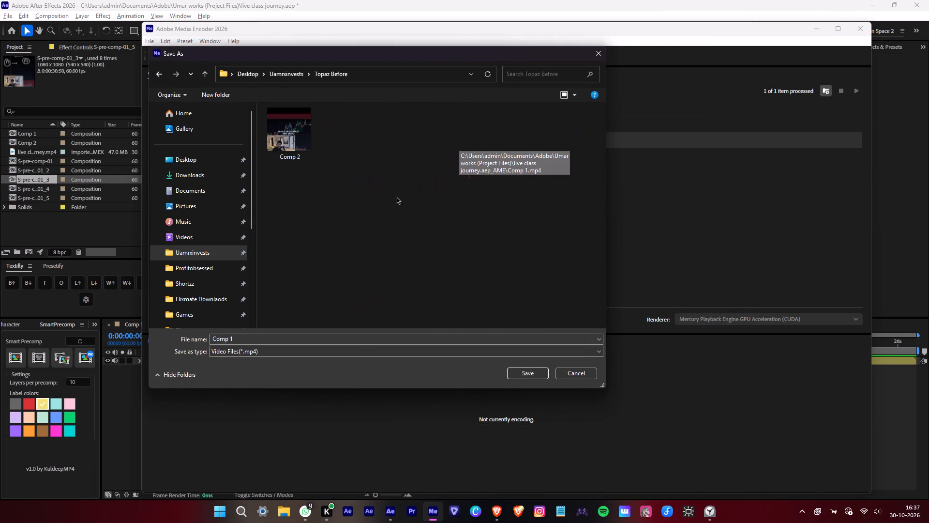
left_click(536, 370)
left_click(860, 84)
left_click(859, 87)
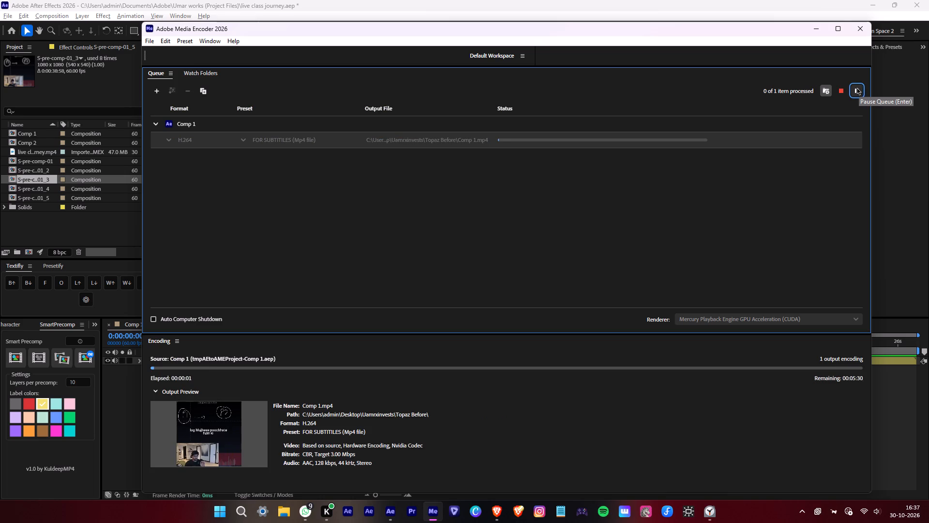
Switch to After Effects, open S-pre-comp-01_5 from Comp 1, and enable motion blur on all of its layers.
left_click(892, 392)
key("space")
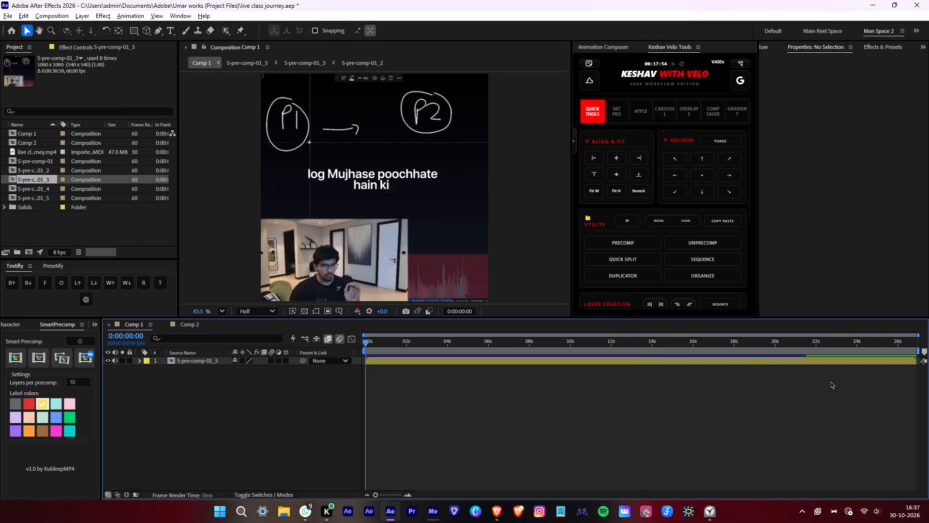
key("space")
double_click(414, 359)
scroll(414, 361, "down", 8)
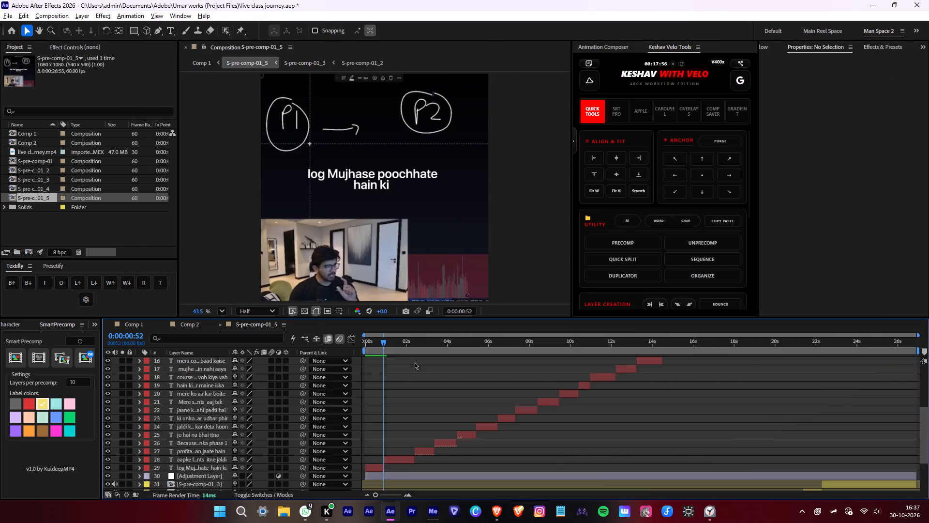
left_click_drag(388, 345, 289, 376)
key("ctrl+a")
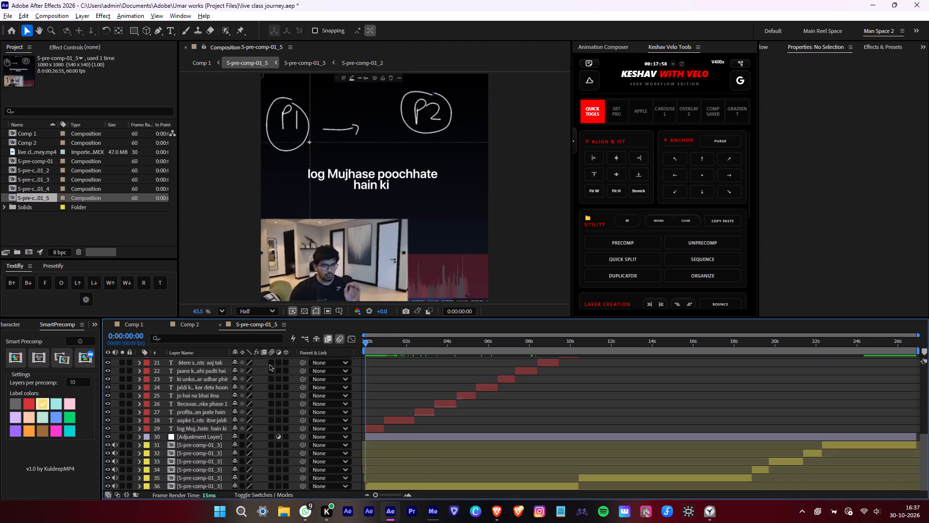
left_click(270, 361)
left_click(384, 374)
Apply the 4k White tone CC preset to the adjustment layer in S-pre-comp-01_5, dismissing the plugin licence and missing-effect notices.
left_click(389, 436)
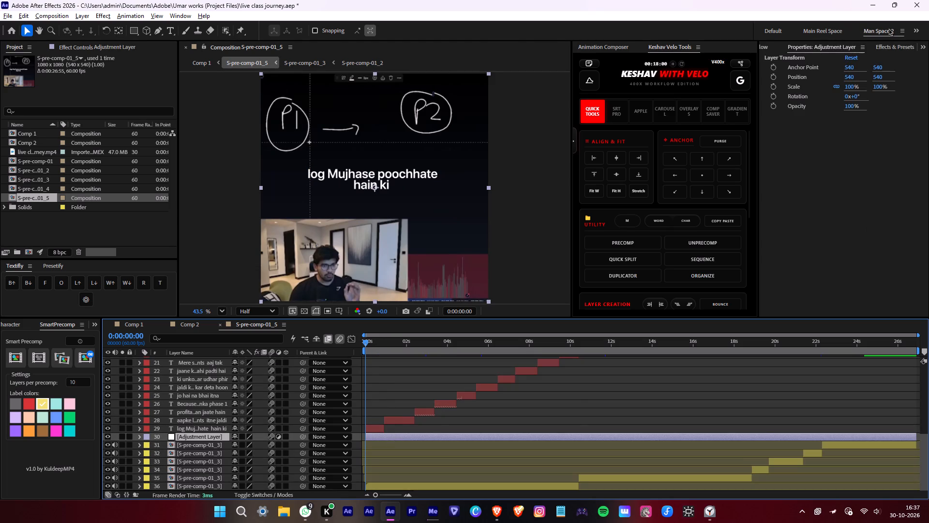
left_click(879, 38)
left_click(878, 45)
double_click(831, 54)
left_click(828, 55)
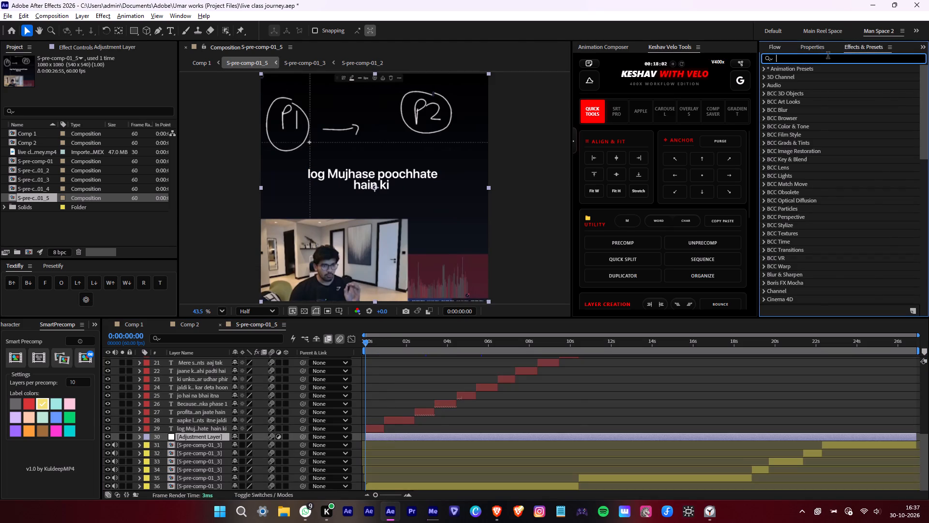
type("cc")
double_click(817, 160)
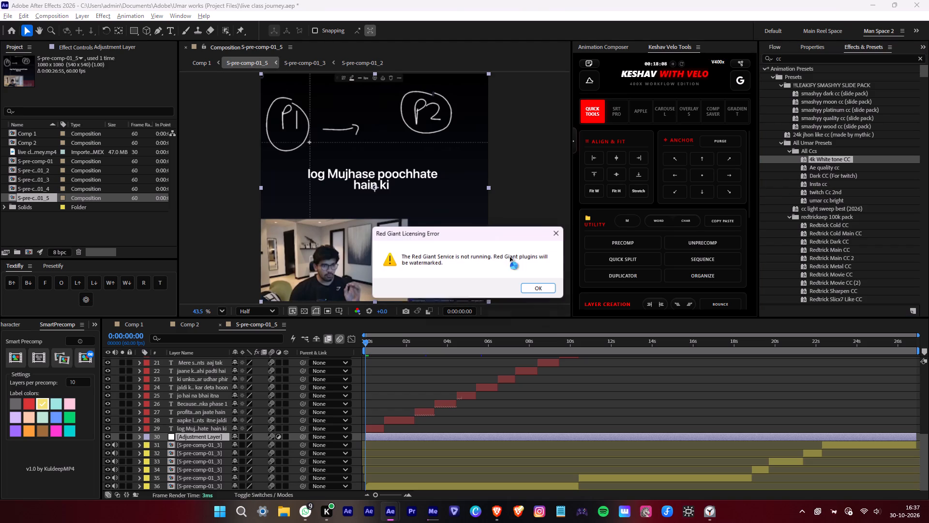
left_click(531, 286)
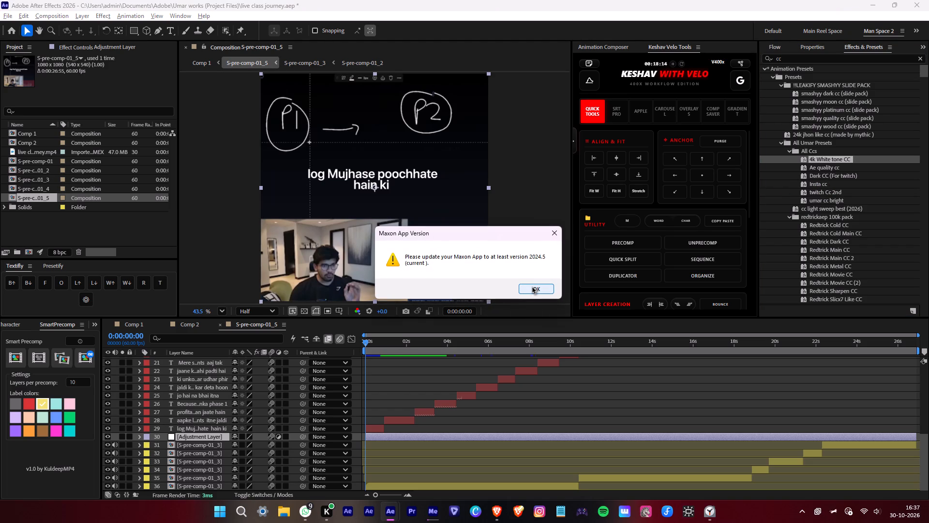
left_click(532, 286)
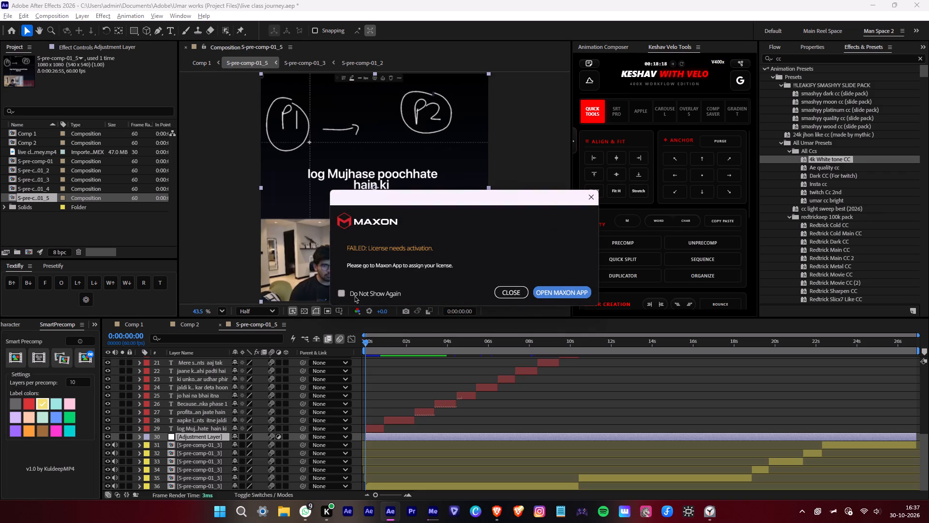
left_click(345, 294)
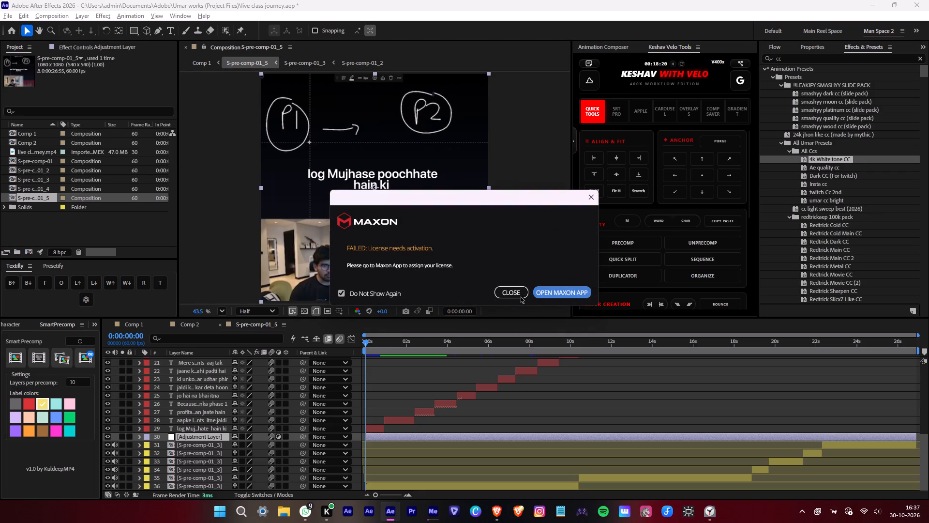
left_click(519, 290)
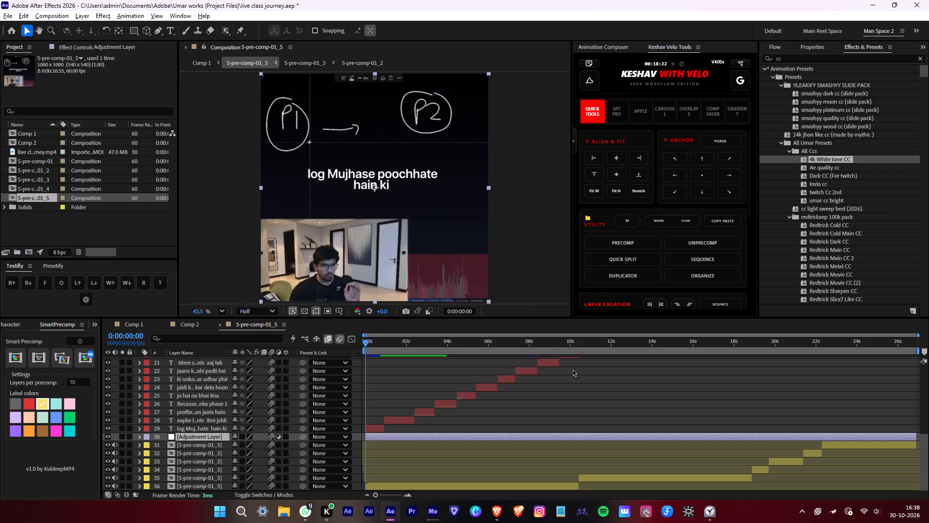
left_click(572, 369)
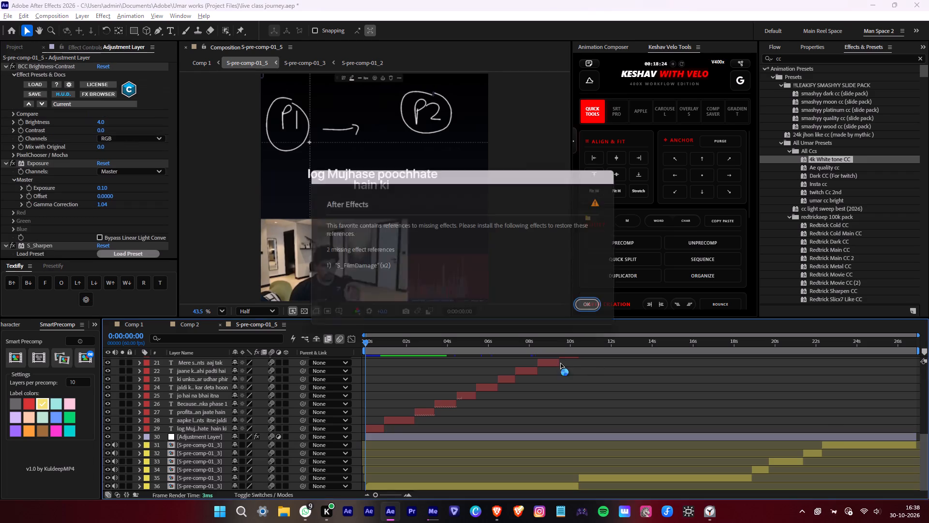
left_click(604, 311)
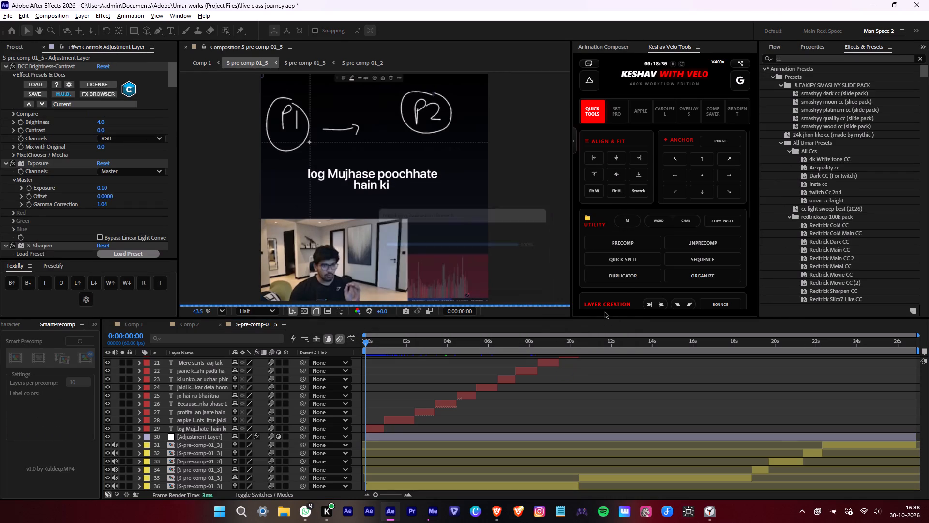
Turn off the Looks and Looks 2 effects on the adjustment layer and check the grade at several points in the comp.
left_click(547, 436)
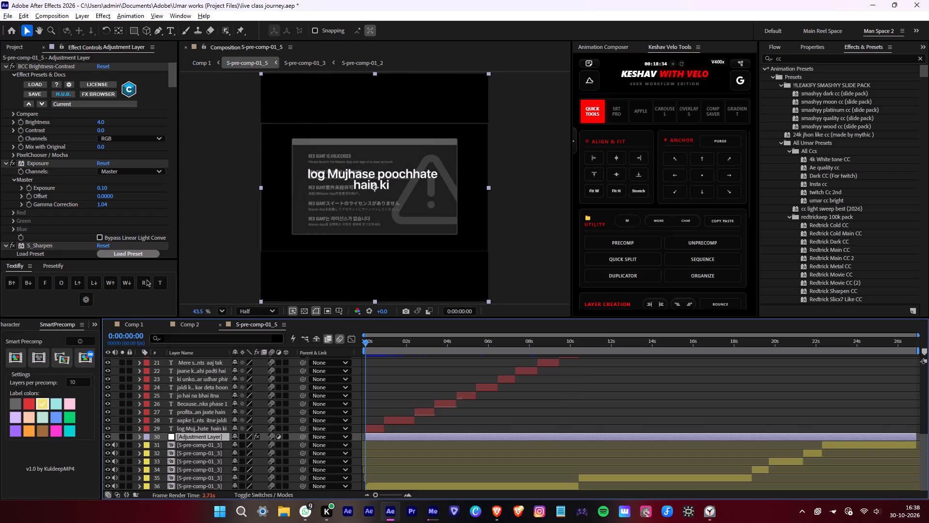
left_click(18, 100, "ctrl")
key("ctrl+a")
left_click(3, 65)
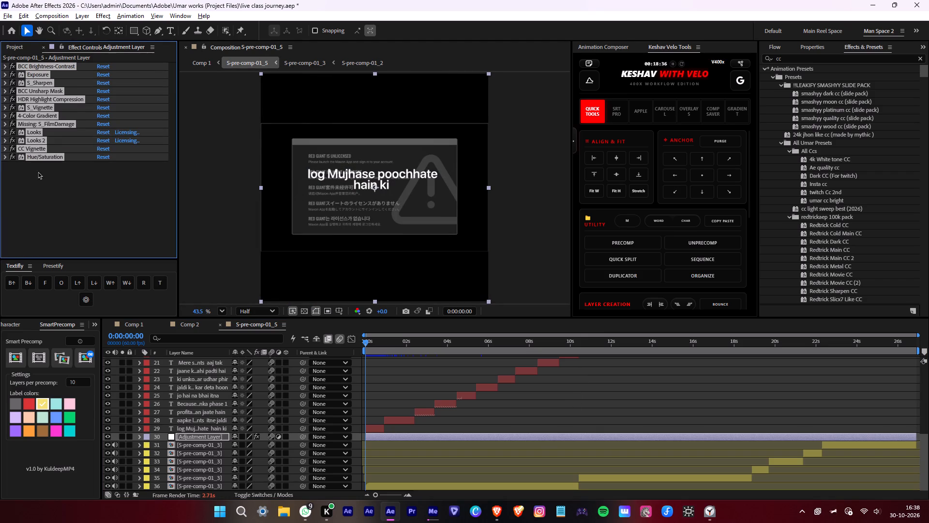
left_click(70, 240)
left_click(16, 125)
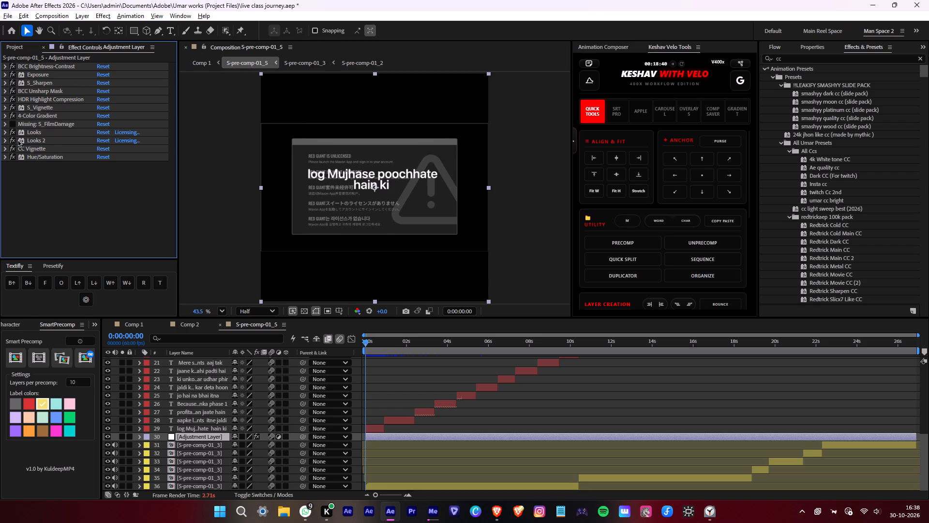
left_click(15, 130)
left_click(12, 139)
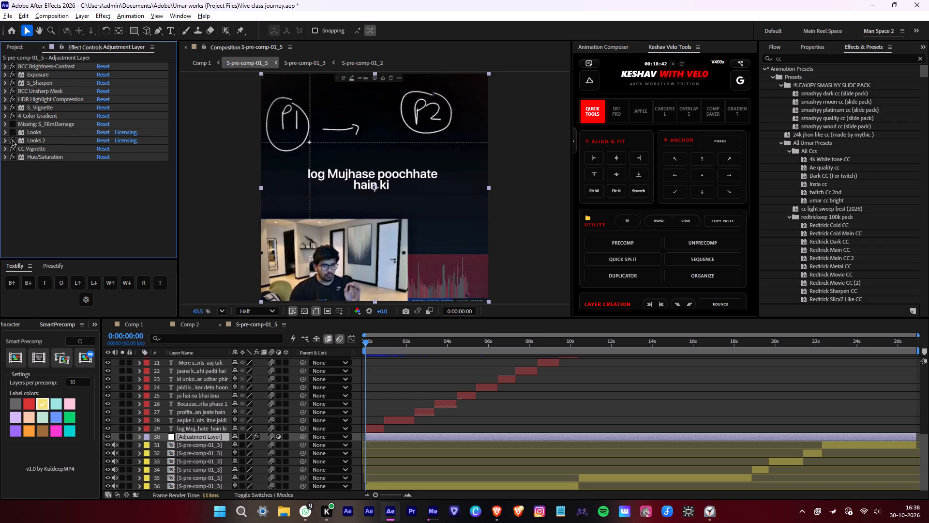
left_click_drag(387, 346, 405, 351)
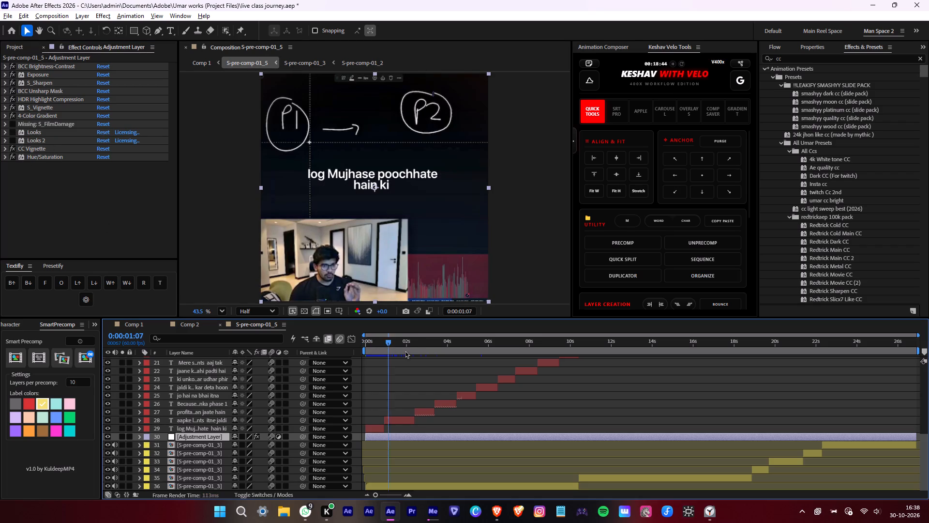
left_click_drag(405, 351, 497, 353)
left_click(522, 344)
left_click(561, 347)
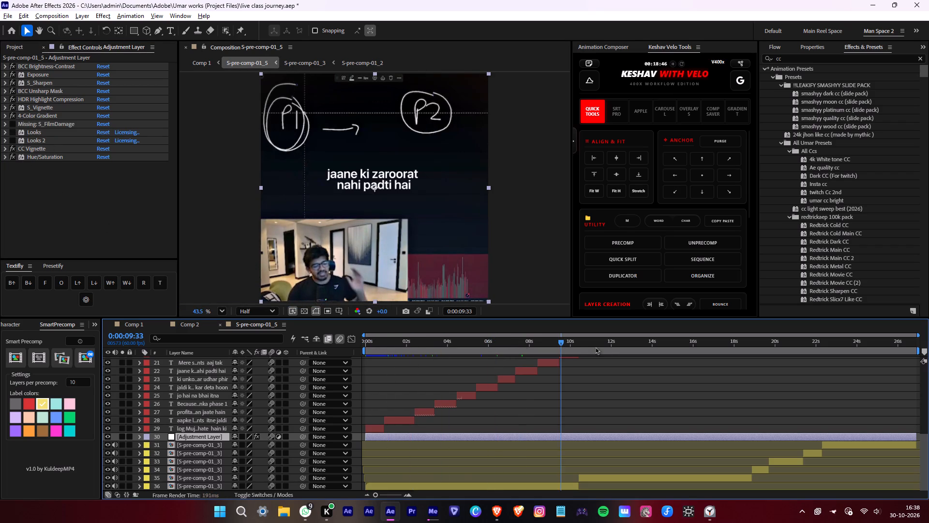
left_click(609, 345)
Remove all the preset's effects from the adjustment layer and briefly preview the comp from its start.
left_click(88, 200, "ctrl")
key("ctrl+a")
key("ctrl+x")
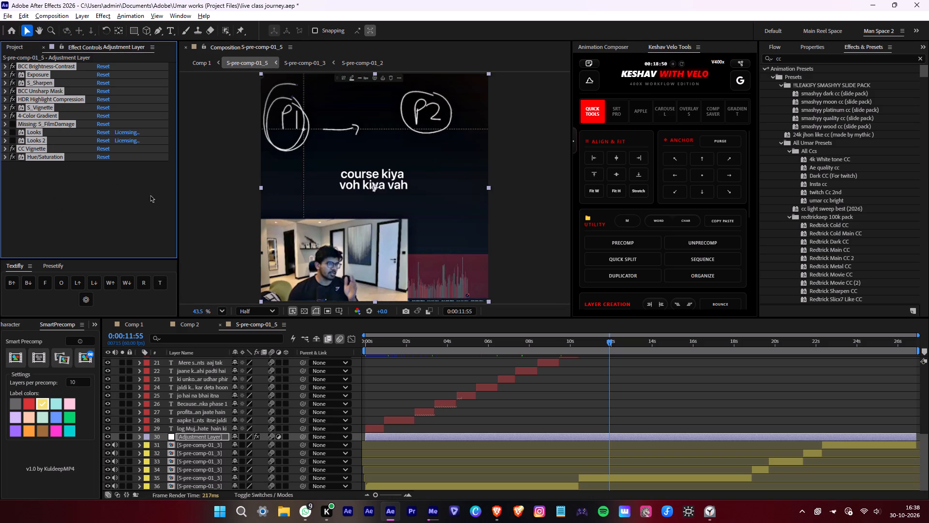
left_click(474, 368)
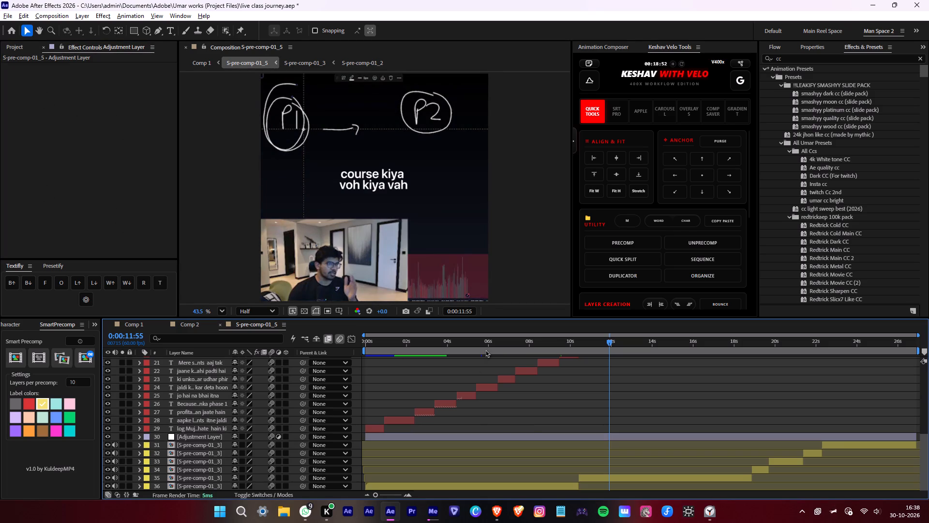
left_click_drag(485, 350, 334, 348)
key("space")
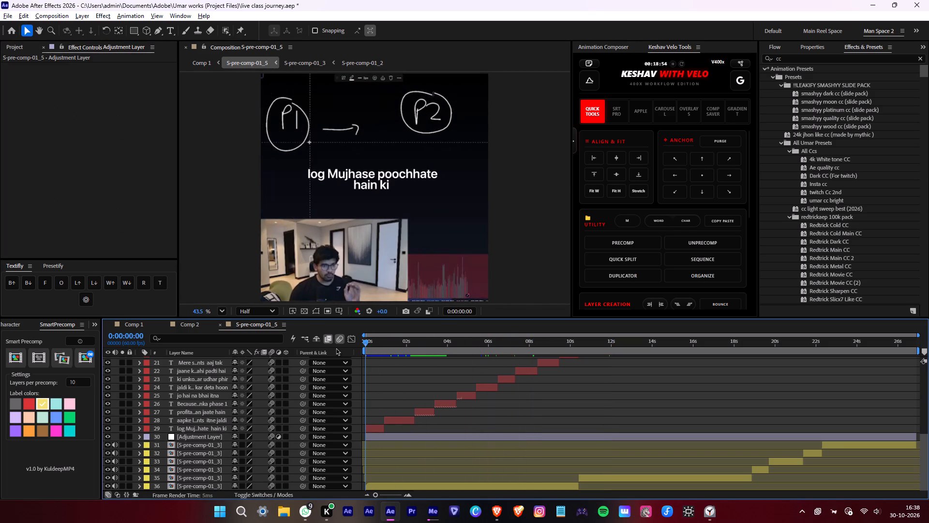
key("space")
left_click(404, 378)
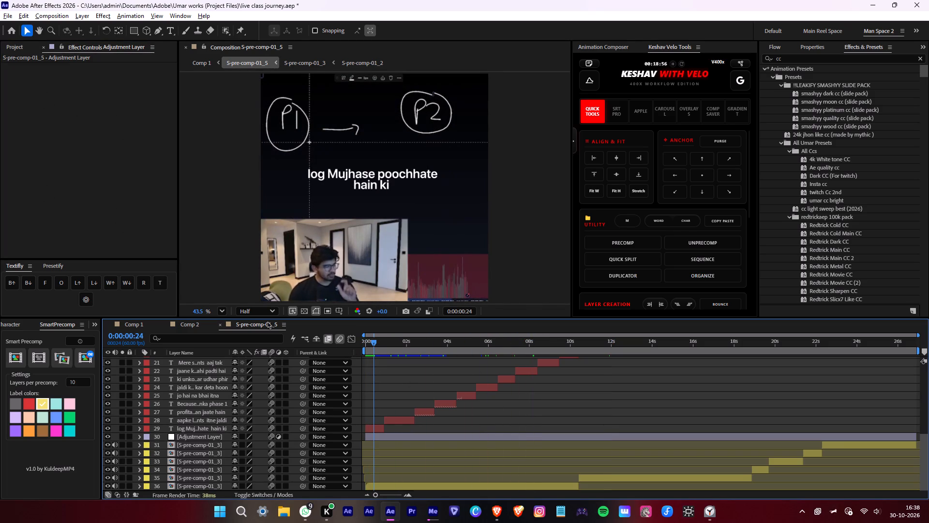
Save the project as live class journey in the Umar works (Project Files) folder, overwriting the existing file.
key("ctrl+shift+s")
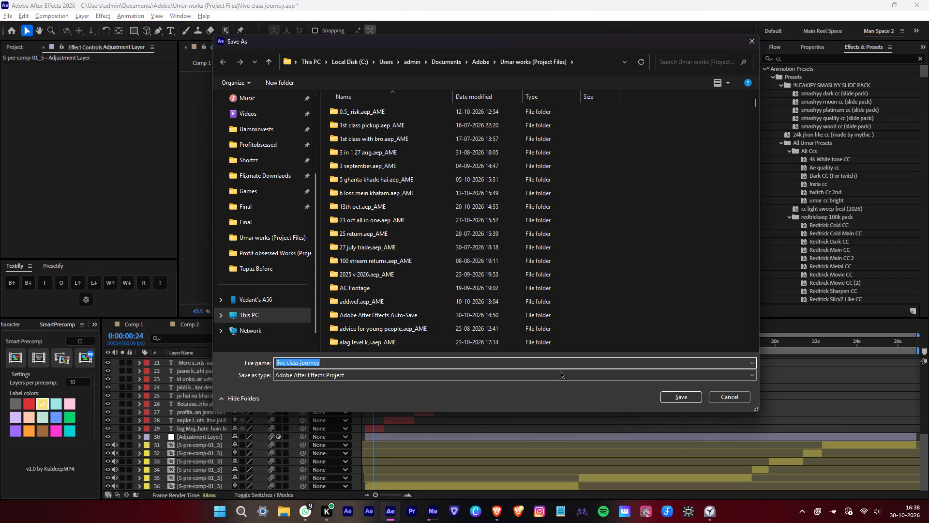
left_click(678, 400)
left_click(471, 253)
left_click(478, 253)
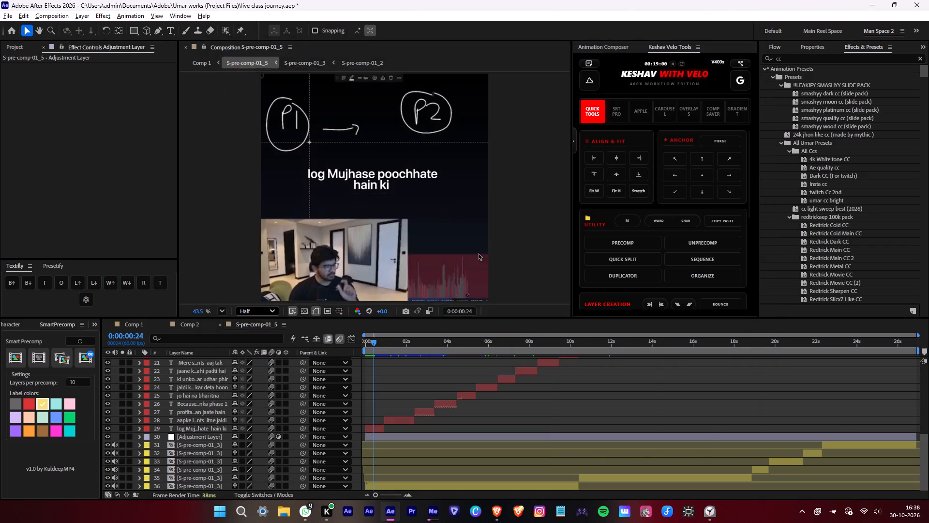
Close After Effects.
left_click(913, 0)
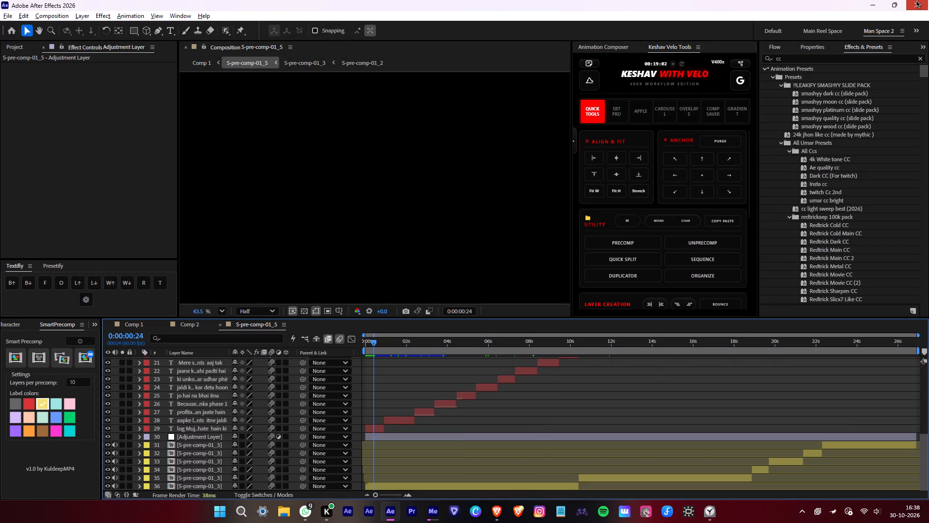